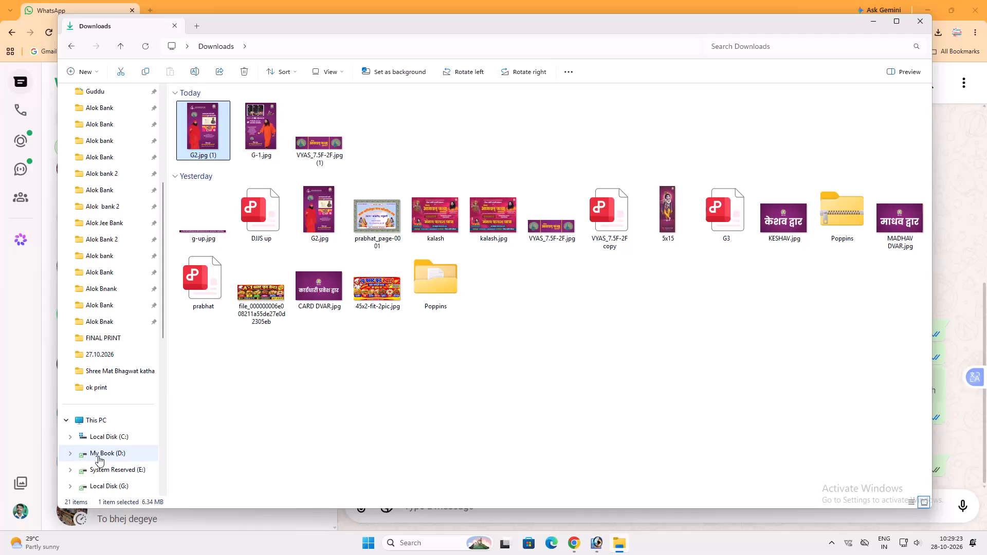
Search the My Book (D:) drive for "jwe" and show the results as large icons.
scroll(98, 456, down, 3)
click(110, 387)
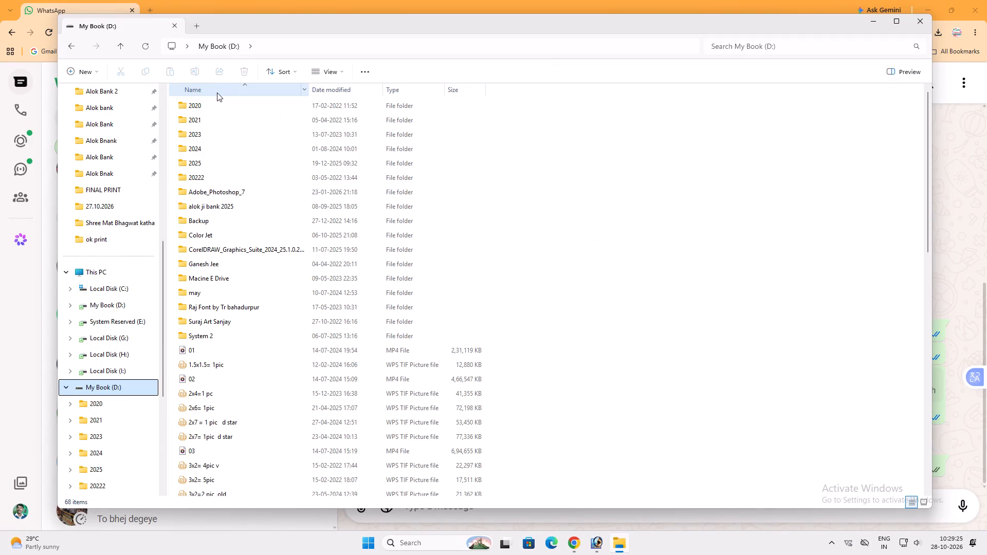
click(801, 39)
text(jwe)
click(333, 72)
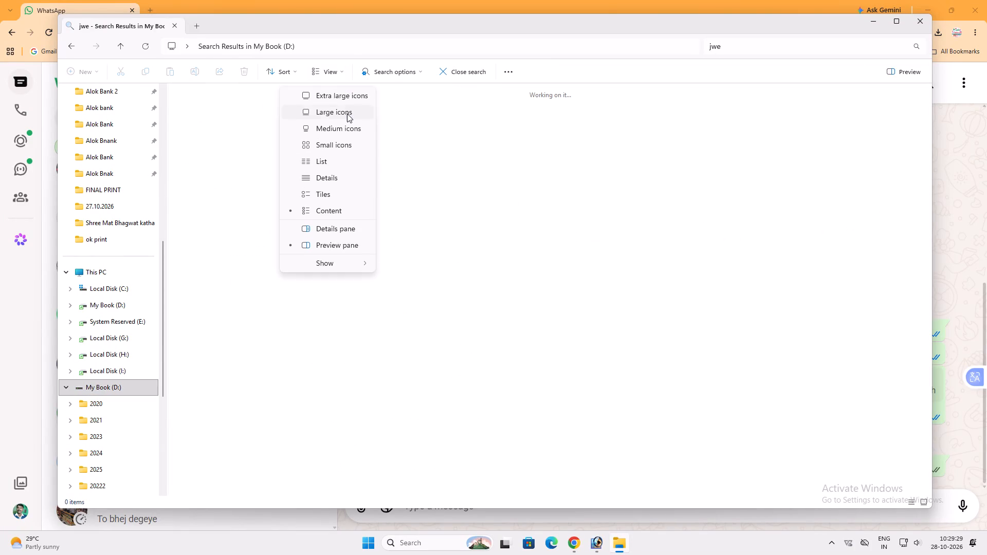
click(347, 114)
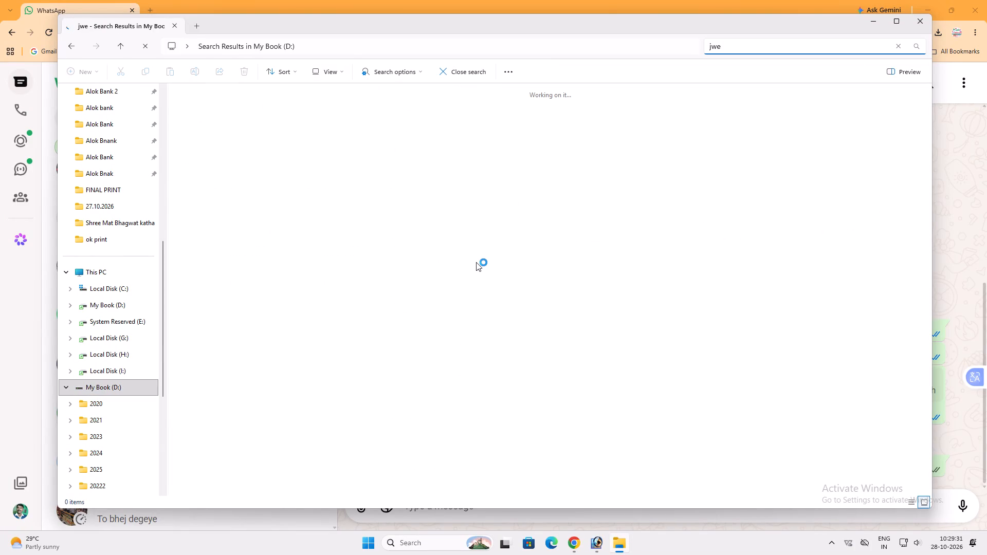
triple_click(436, 17)
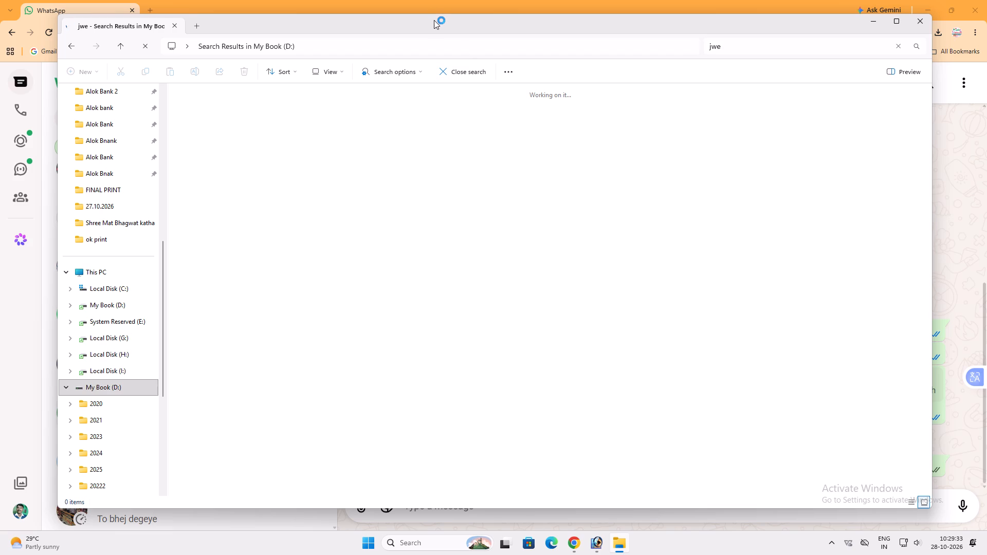
double_click(435, 23)
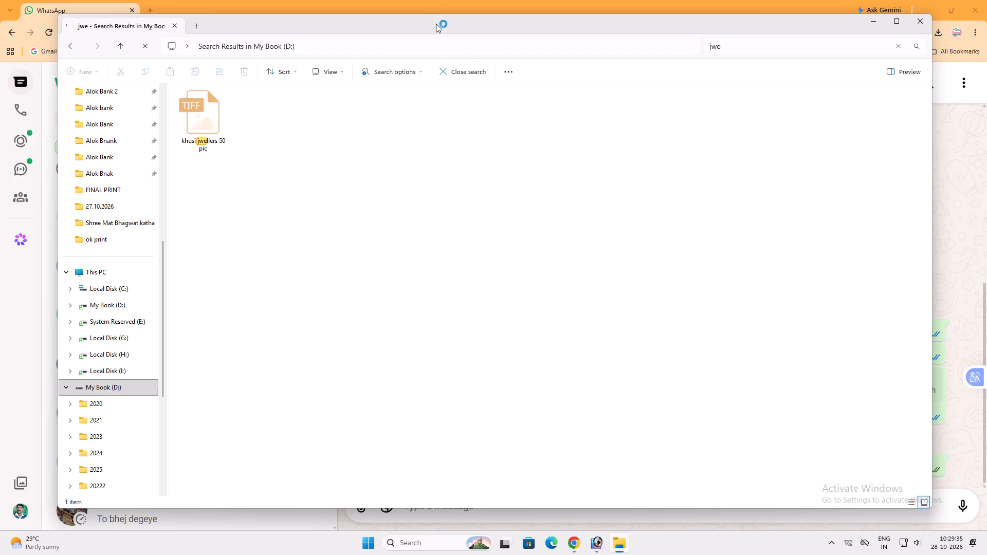
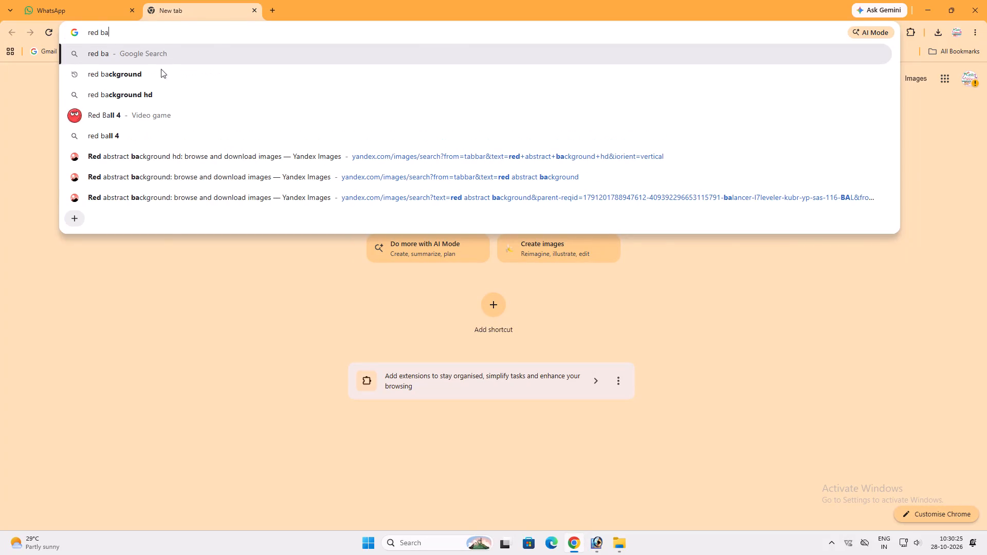
Search Google for "red background" and show the image results.
click(157, 73)
click(238, 138)
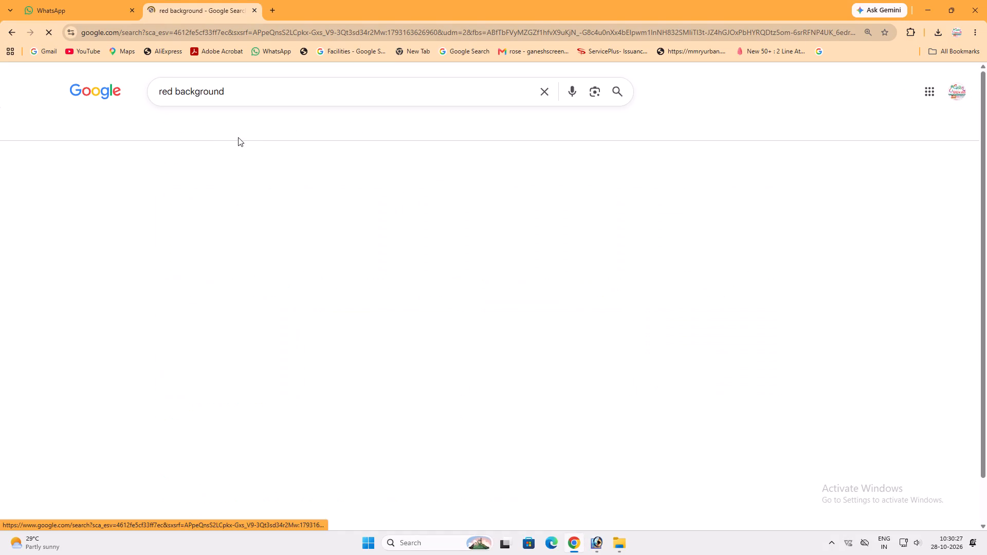
Find the red background with flowing yellow waves from Vecteezy among the image results and copy its preview image.
scroll(543, 303, down, 8)
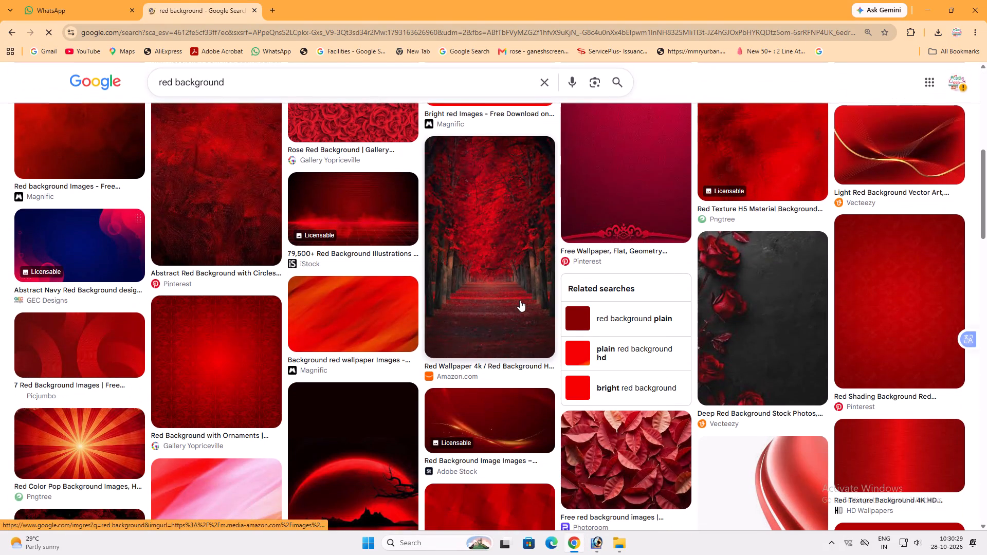
scroll(520, 300, down, 8)
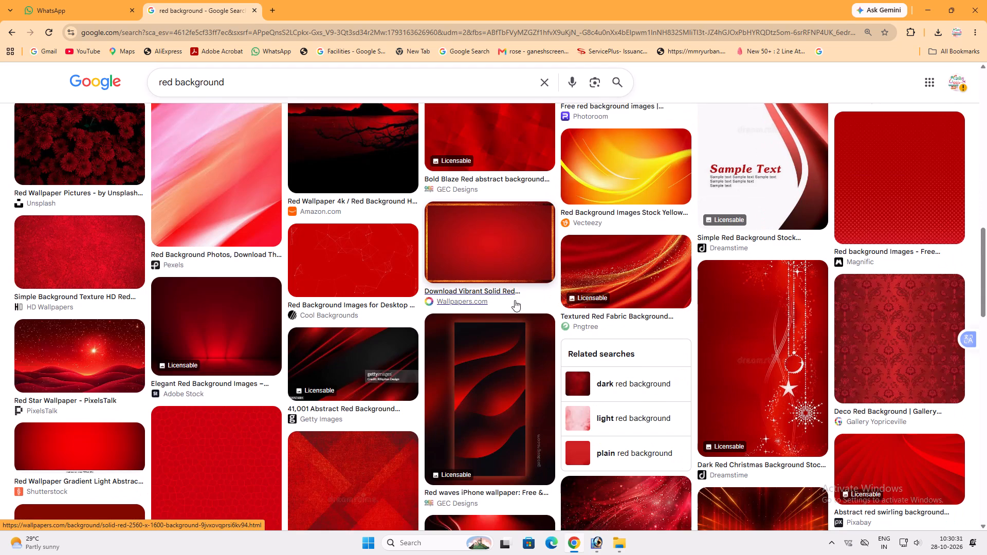
click(626, 199)
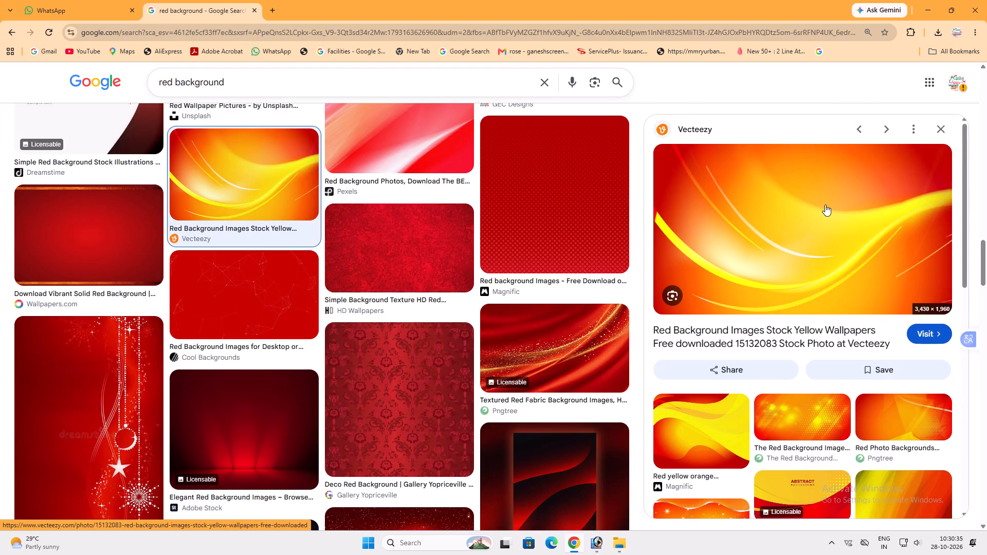
scroll(824, 206, down, 6)
scroll(811, 235, up, 5)
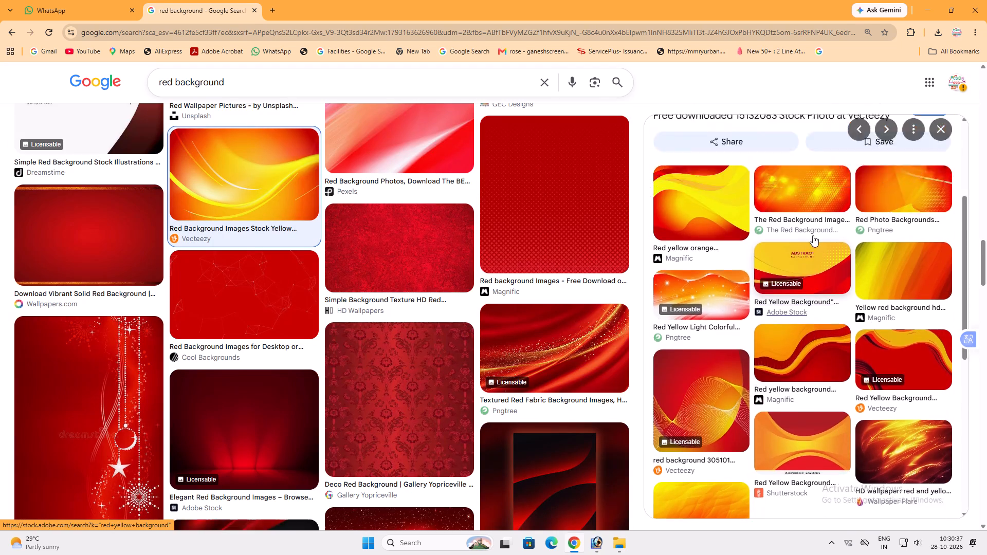
scroll(813, 235, up, 3)
right_click(780, 230)
click(835, 391)
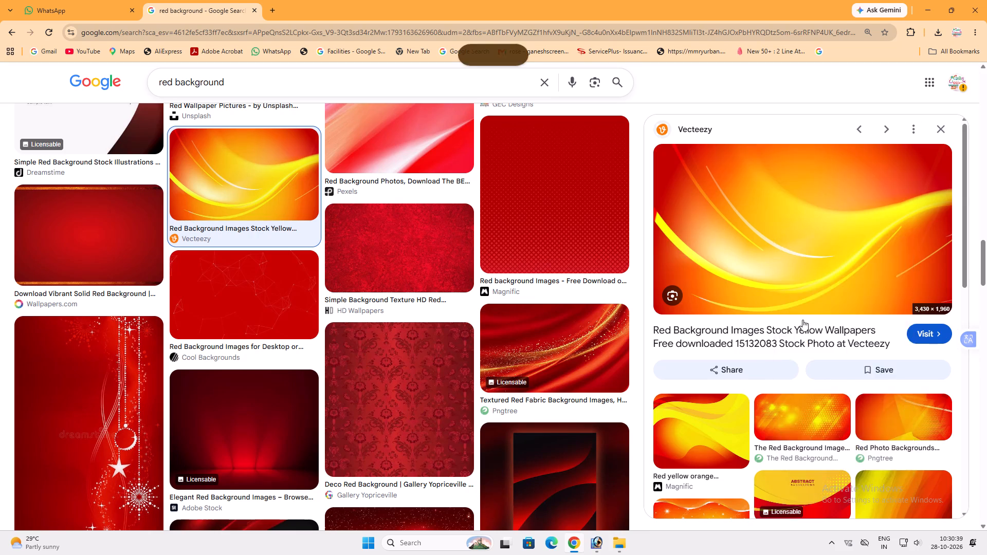
Open the full set of images related to the red and yellow wave background and examine them for other suitable backgrounds.
scroll(783, 292, down, 11)
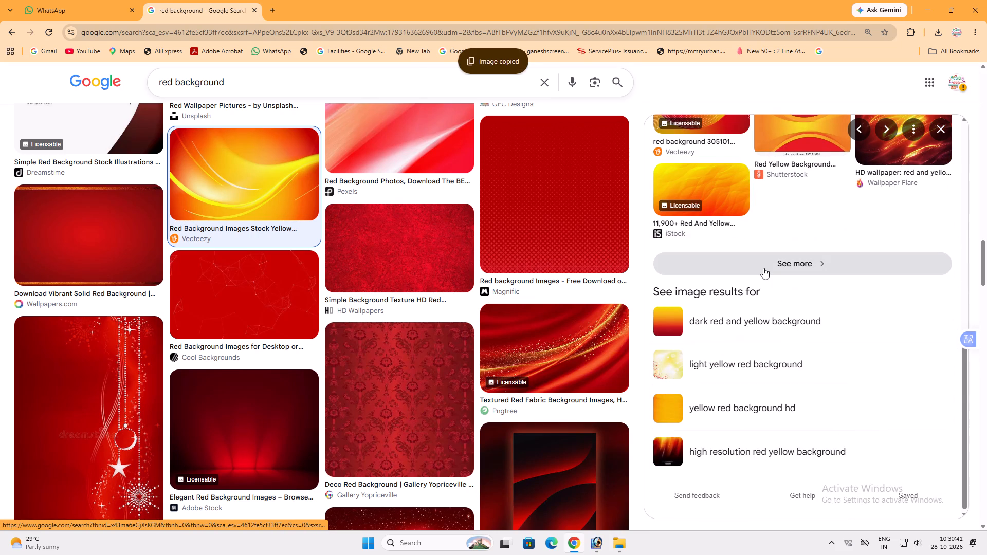
click(763, 268)
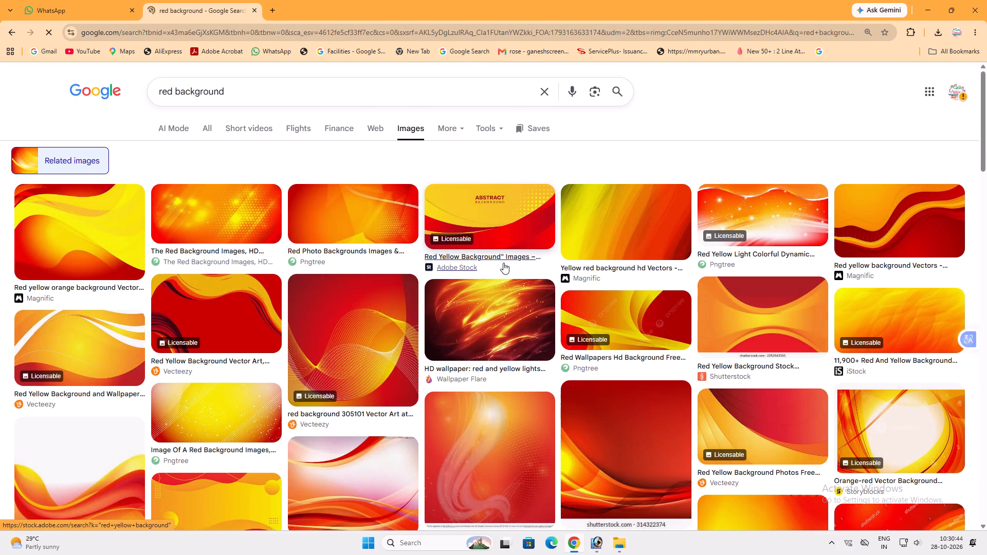
scroll(420, 264, down, 3)
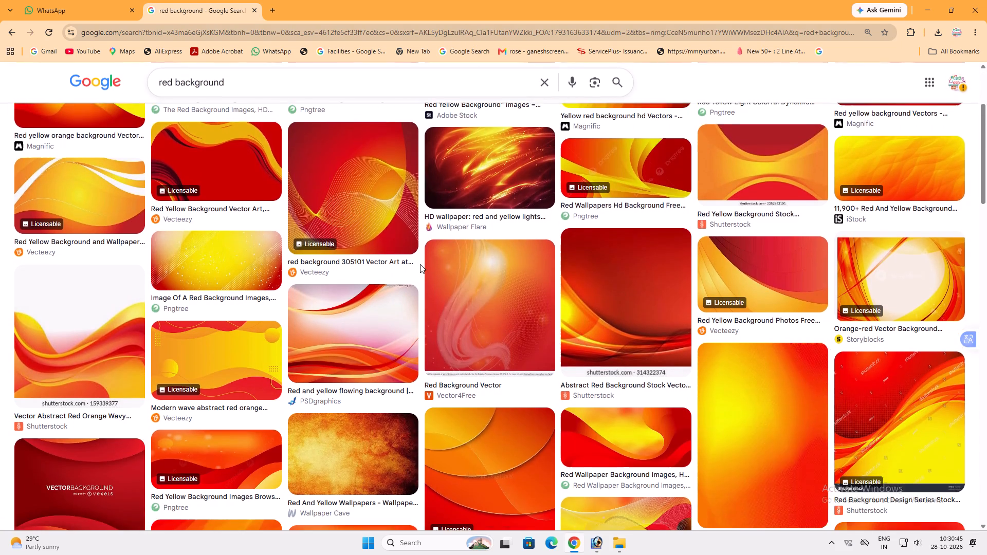
scroll(420, 264, down, 4)
scroll(473, 294, down, 3)
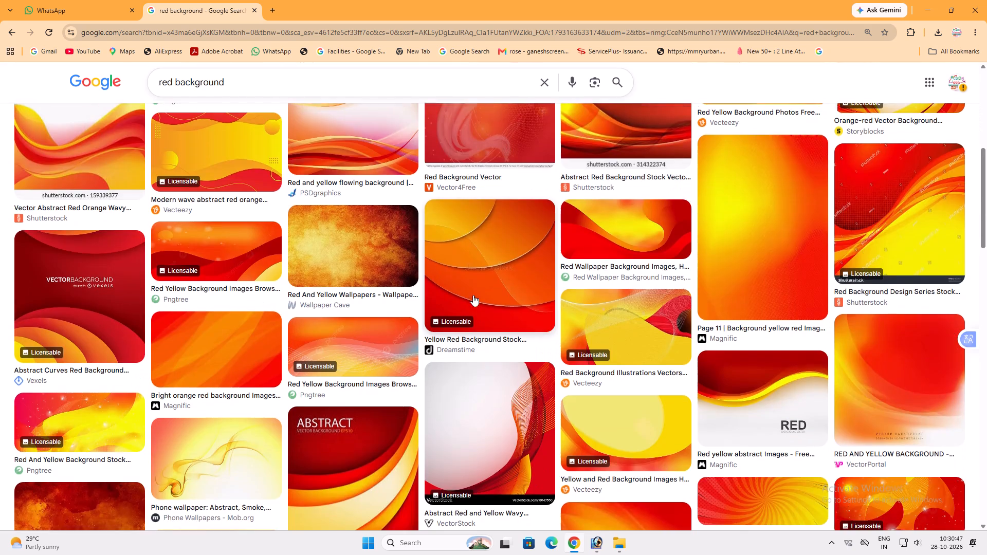
scroll(473, 295, down, 20)
scroll(472, 296, down, 2)
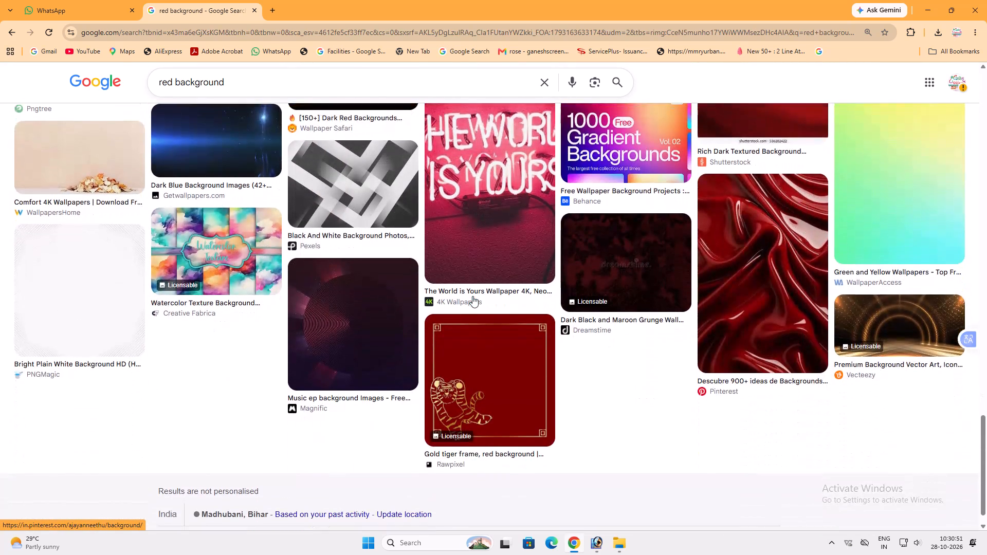
Find the Pngtree red and gold background with glowing waves among the related results and copy its preview image.
scroll(472, 296, down, 1)
scroll(471, 295, up, 11)
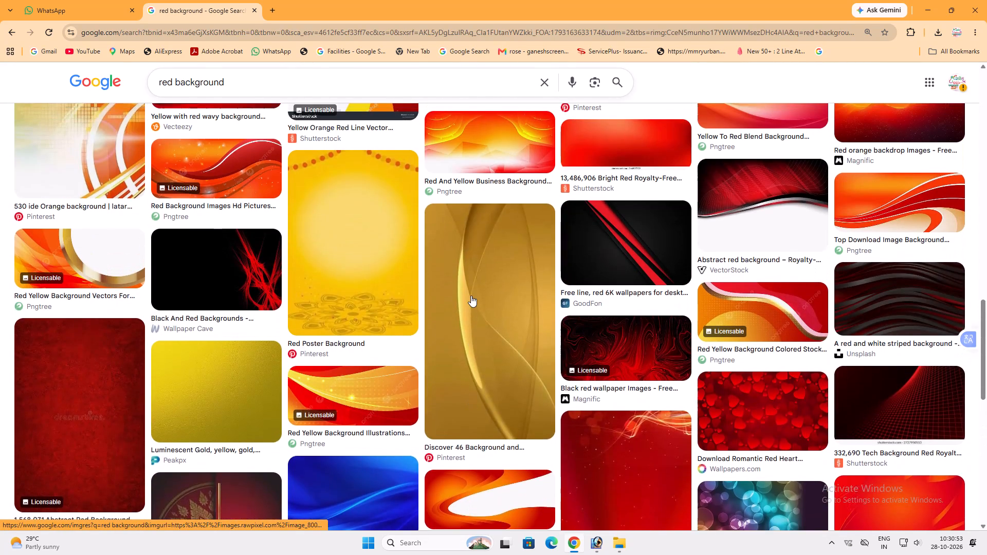
scroll(471, 295, up, 3)
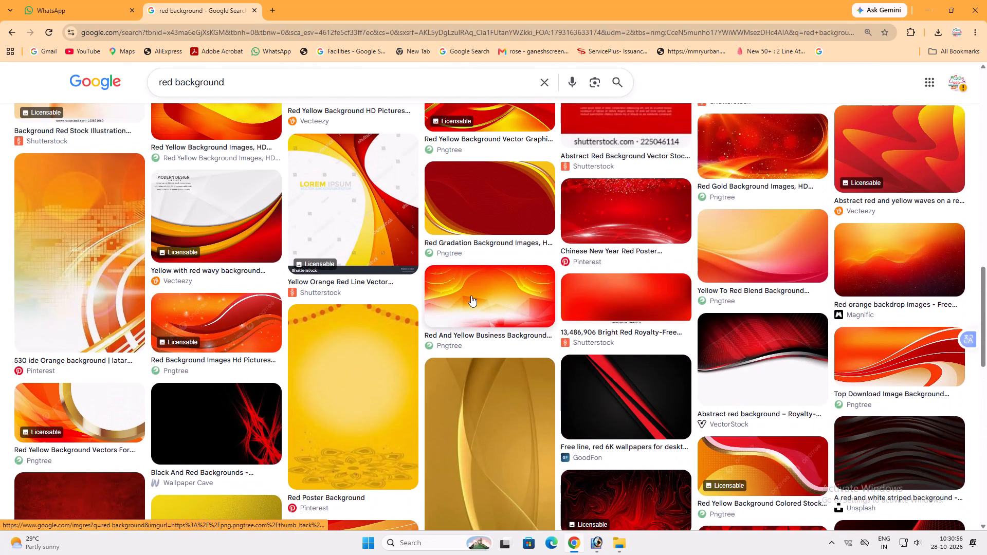
scroll(471, 295, up, 2)
click(708, 236)
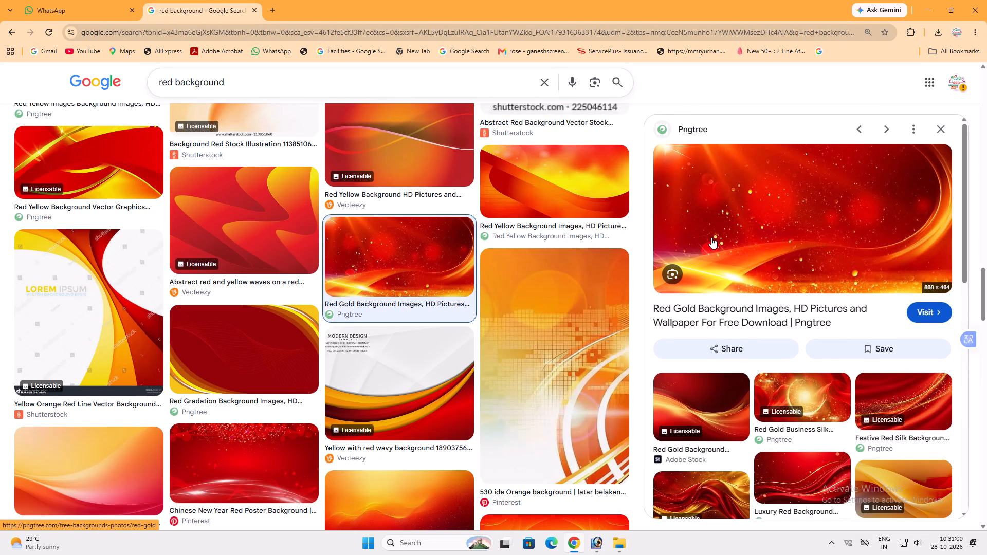
right_click(725, 203)
click(793, 363)
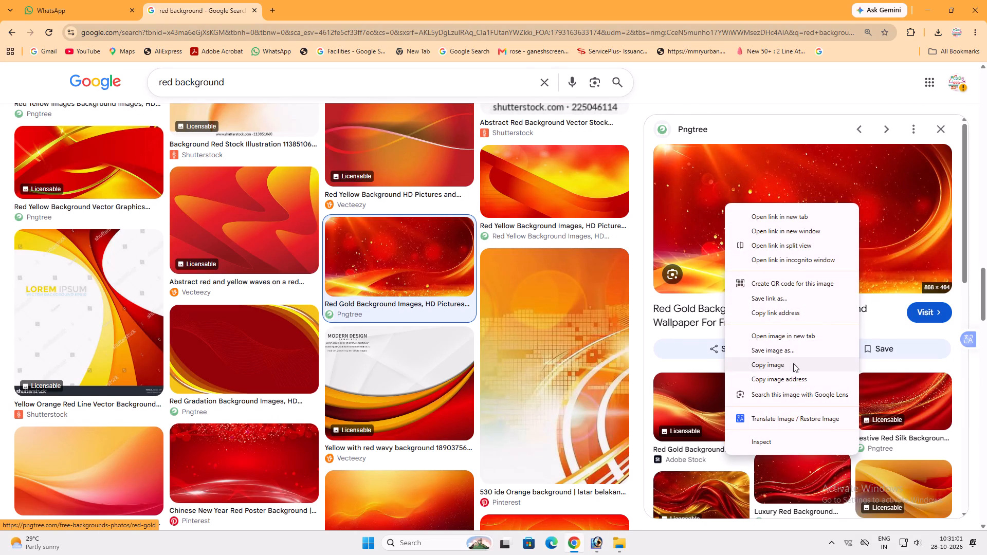
scroll(786, 343, down, 11)
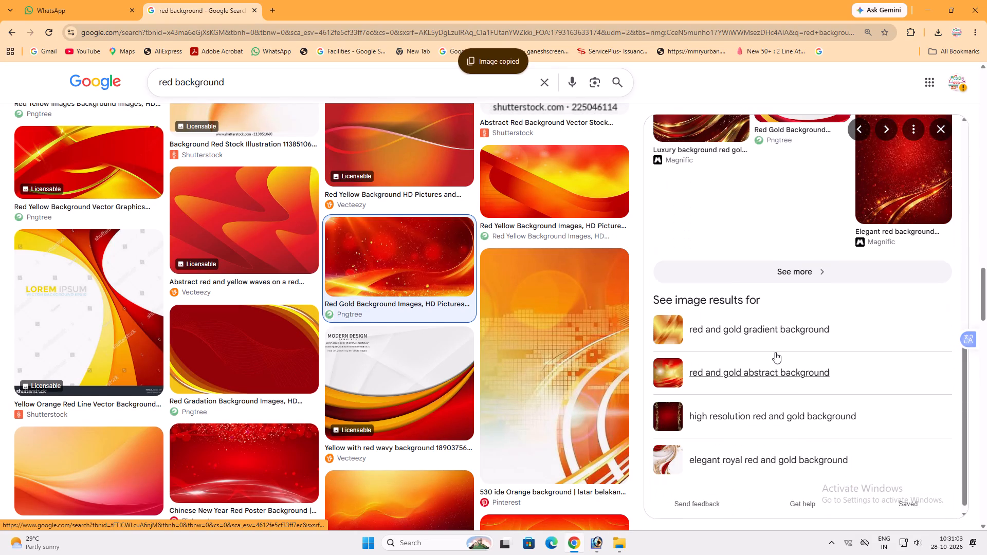
scroll(772, 355, down, 5)
Switch to Photoshop, dismiss the file-opening dialog and bring up the settings for a new document, ready at its width.
click(600, 546)
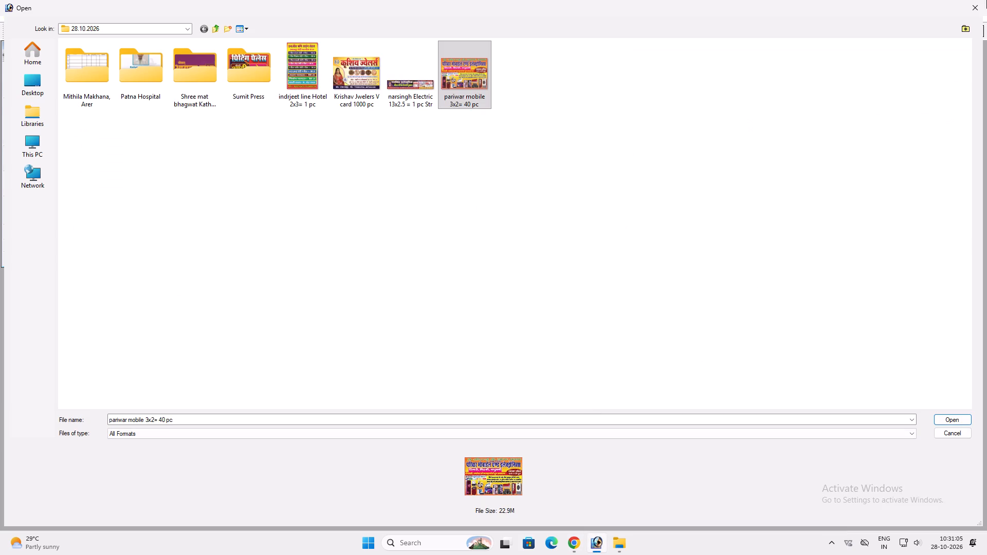
click(986, 0)
key(ctrl+n)
key(Tab)
key(Tab)
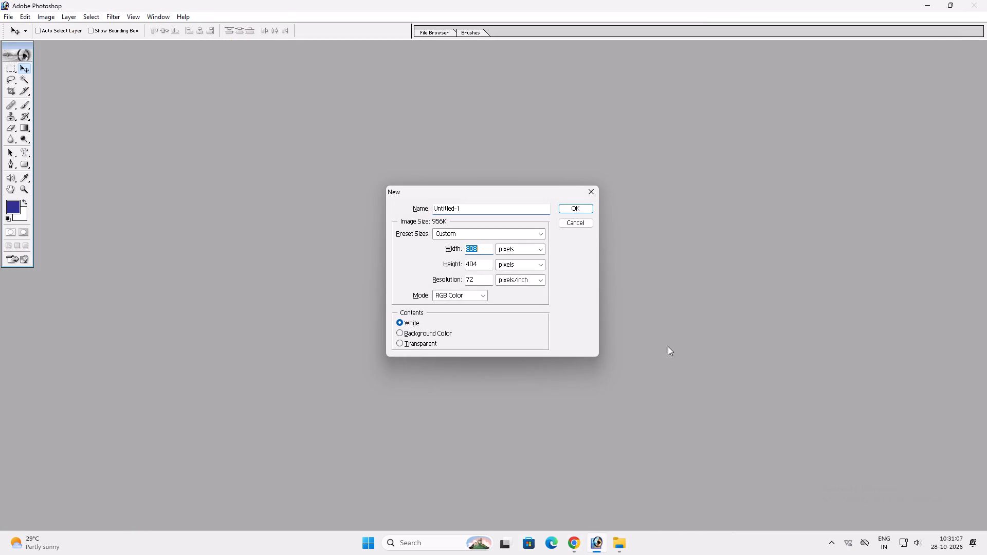
Switch back to Chrome with the red background image results.
click(567, 540)
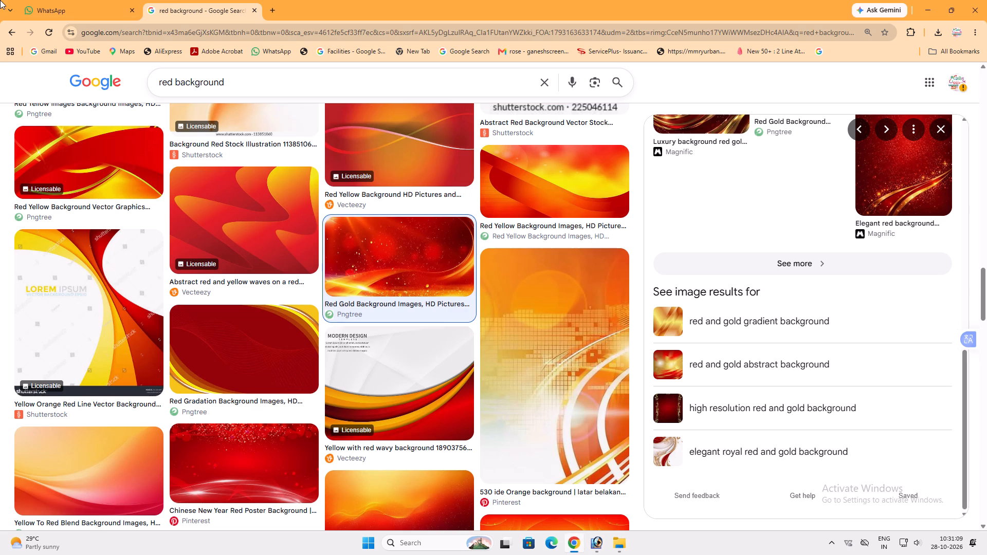
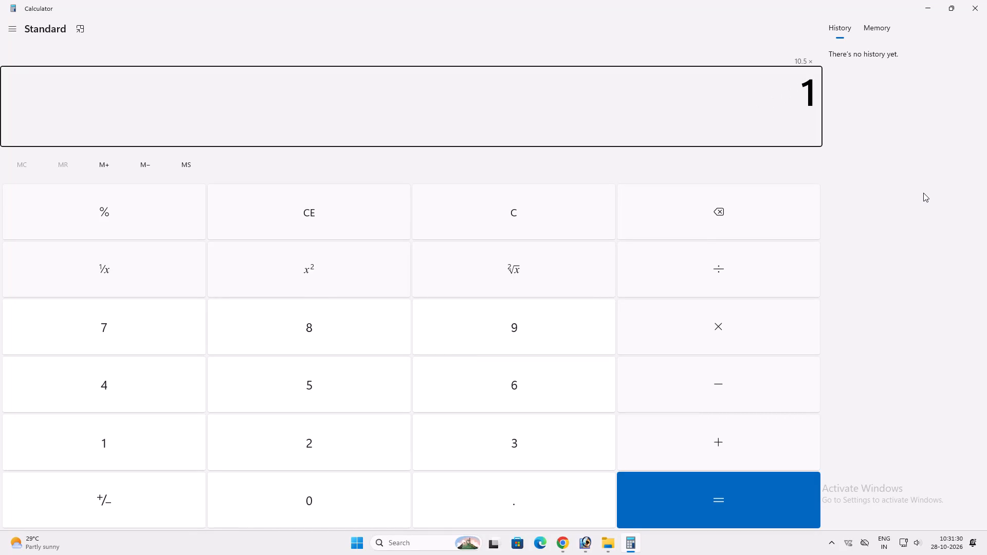
Complete the pending calculation in Calculator as 10.5 × 12.
key(BackSpace)
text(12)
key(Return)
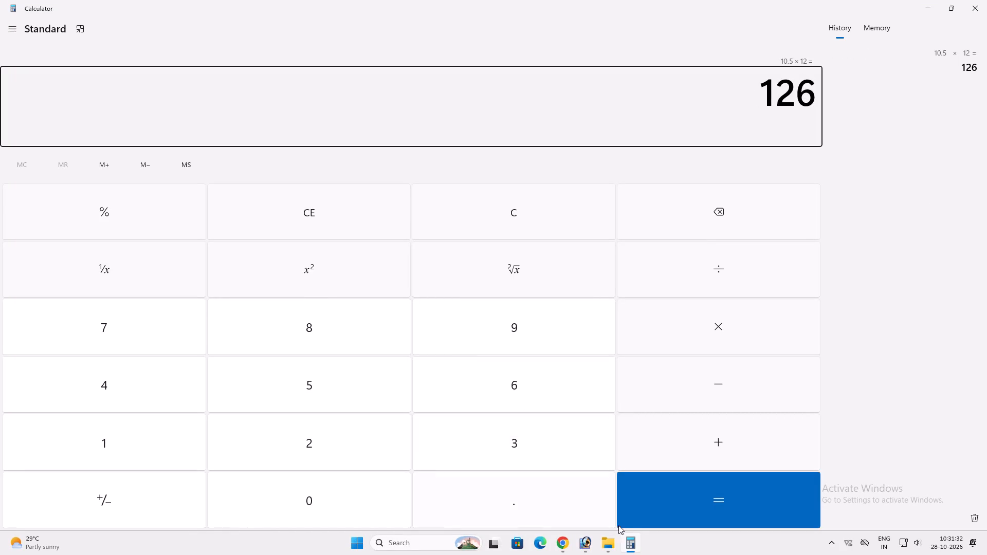
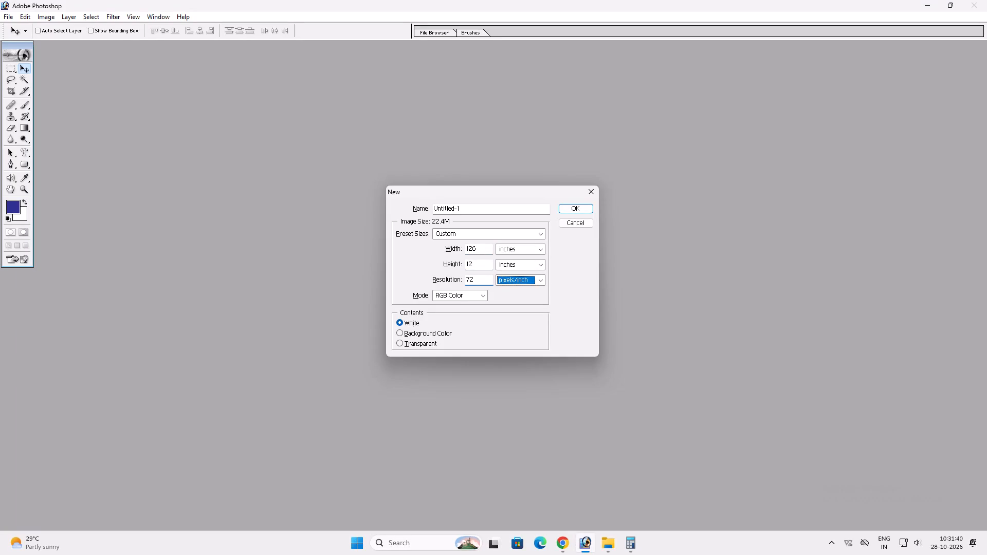
Create the new 126 × 12 inch document at 72 pixels/inch in CMYK color mode with white contents.
key(Tab)
key(Right)
key(Return)
Paste the copied red background with yellow waves into the new document and show the whole canvas in a maximised window.
key(ctrl+v)
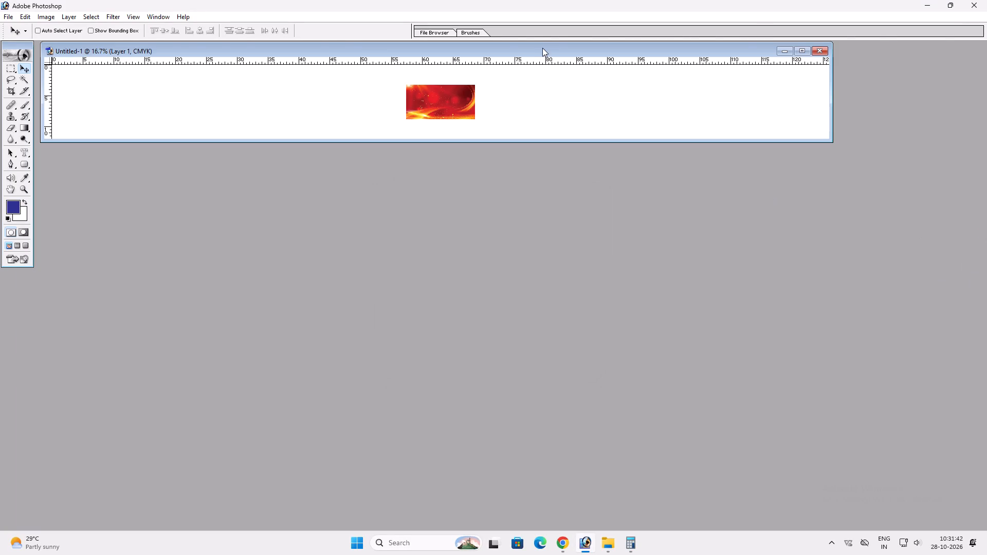
double_click(541, 48)
key(ctrl+0)
Bring up the layer commands for the pasted red background.
text(vv)
key(alt+l)
key(alt+l)
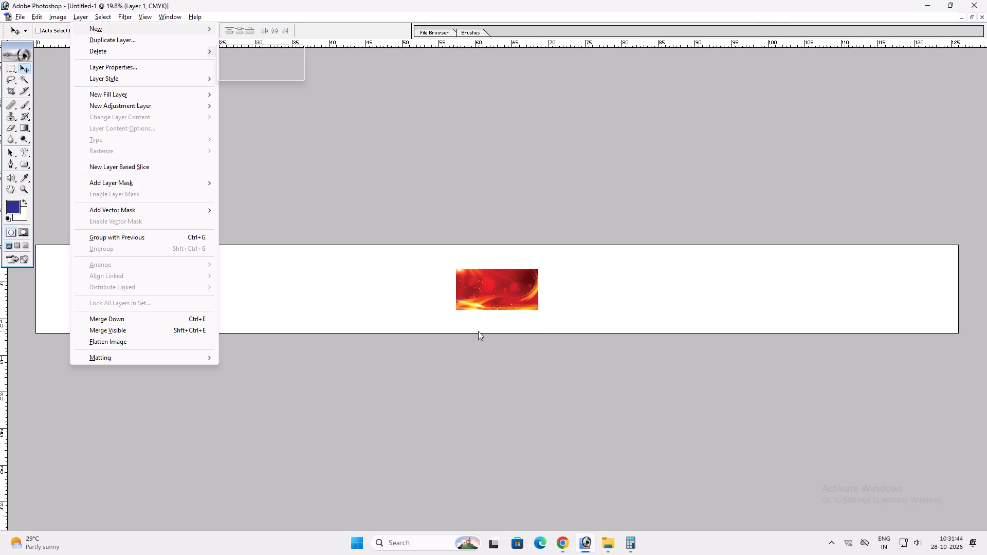
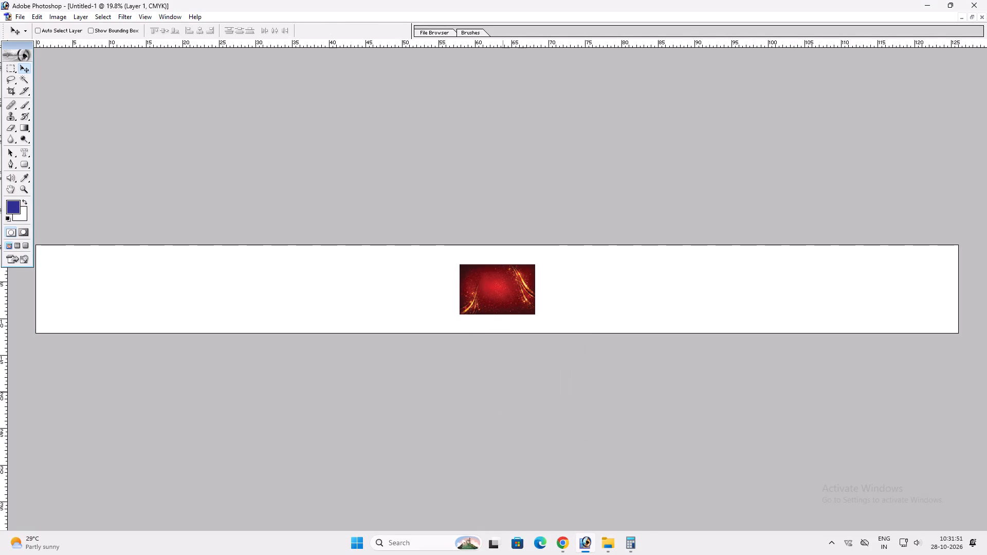
Align the pasted red background with the canvas's left and top edges and clear the selection.
key(ctrl+0)
key(ctrl+a)
click(190, 32)
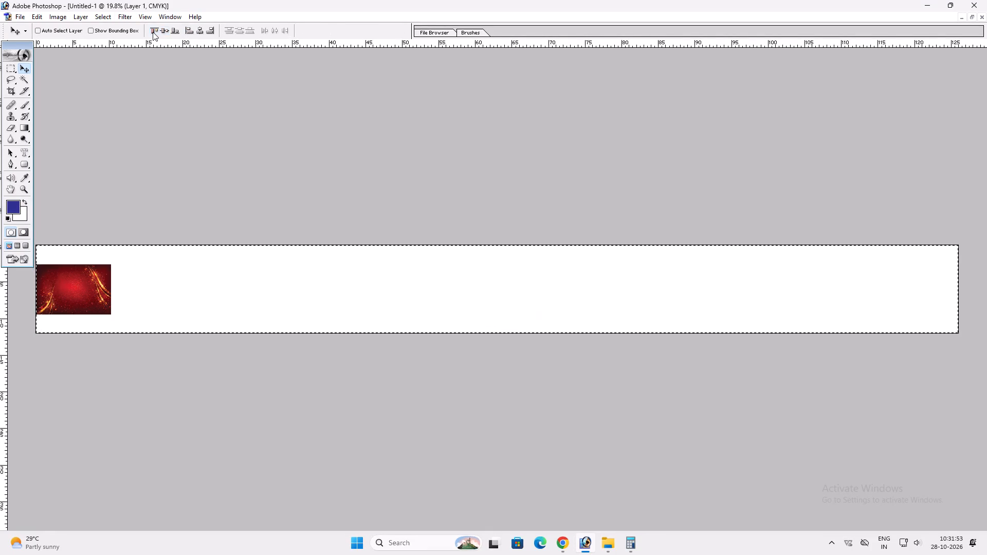
click(153, 32)
key(ctrl+d)
Enlarge the red background from its upper-left corner to fill the canvas height and stretch it to about 27 inches wide.
key(ctrl+t)
shift+drag(115, 297, 161, 305)
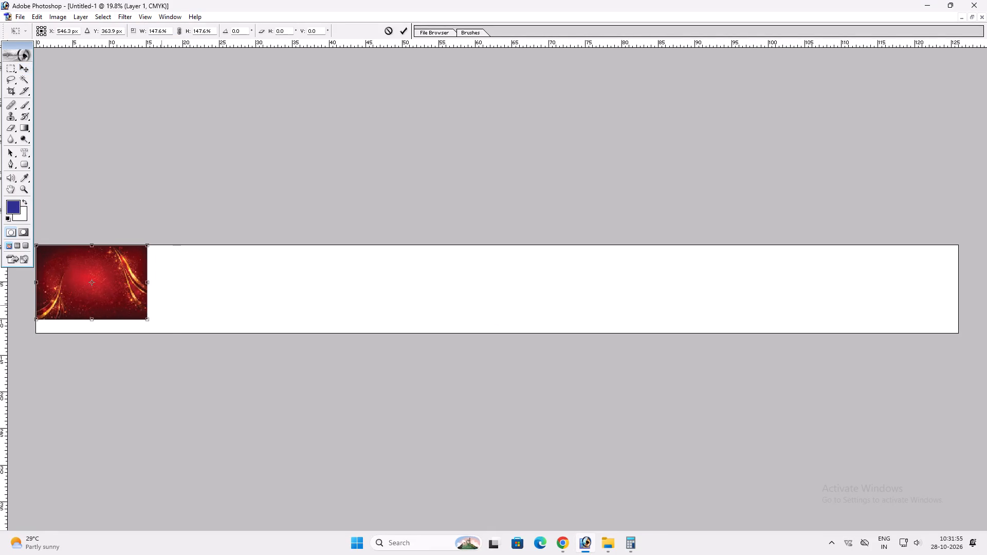
shift+drag(161, 305, 191, 310)
shift+drag(174, 305, 241, 317)
key(shift+Return)
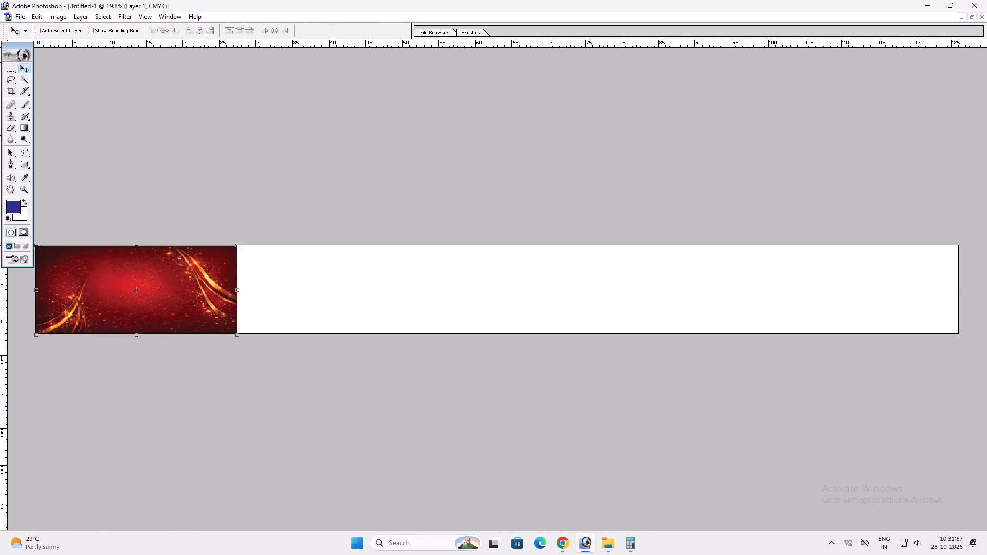
Duplicate the red background, flip the copy horizontally, and set it flush against the original's right edge.
key(v)
alt+shift+drag(158, 311, 360, 334)
key(ctrl+t)
ctrl+right_click(352, 308)
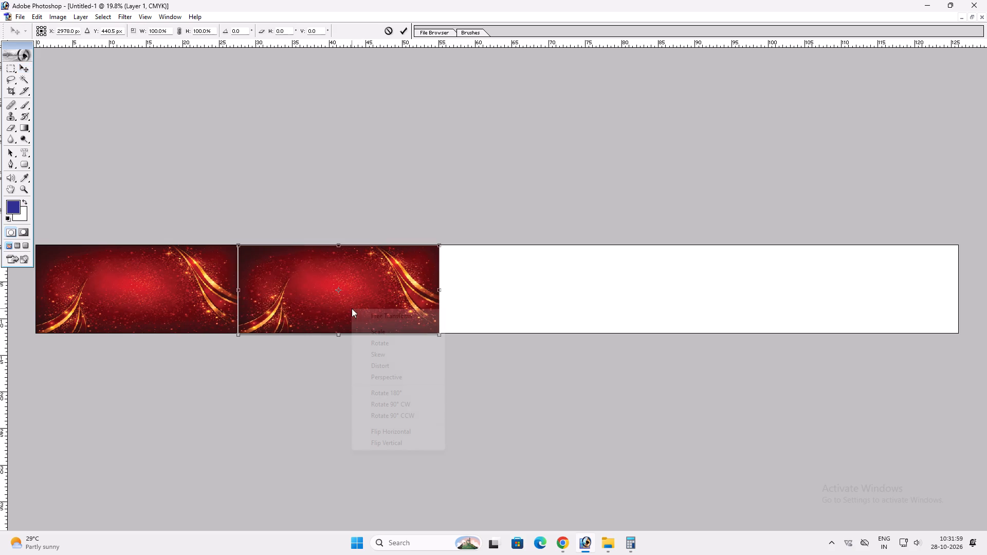
click(421, 432)
key(Return)
key(v)
shift+click(379, 284)
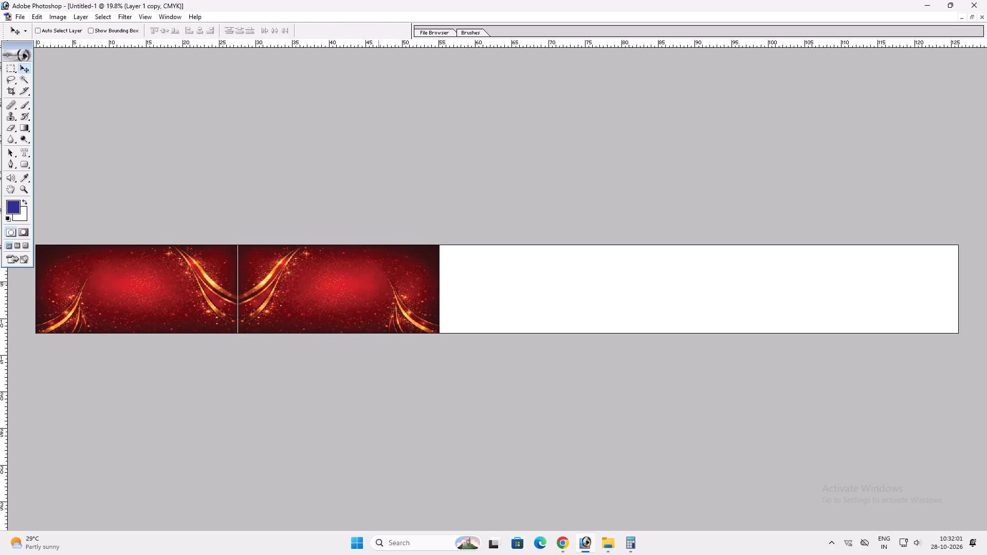
key(Right)
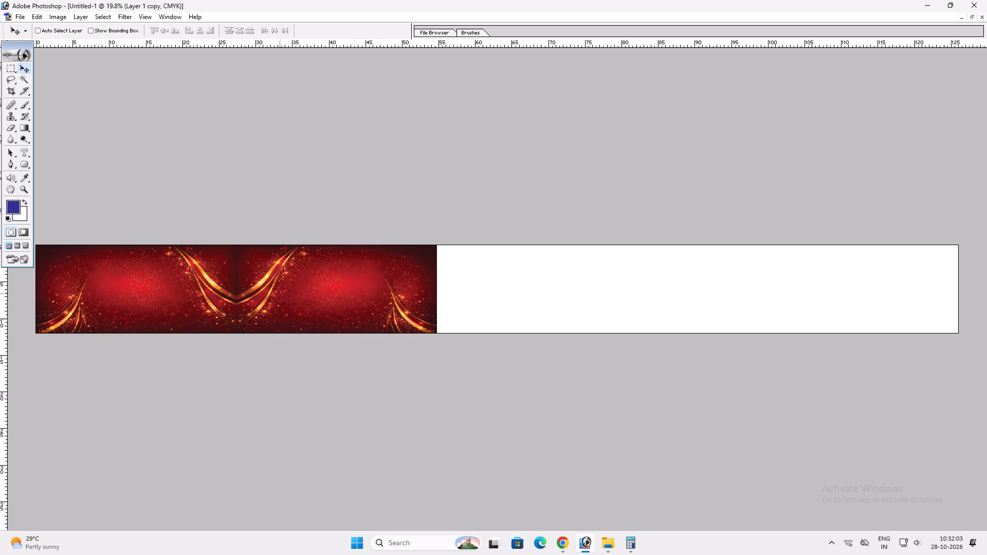
Stretch both mirrored background pieces together horizontally to span the full canvas width.
ctrl+shift+click(199, 276)
key(ctrl+t)
shift+drag(436, 291, 847, 290)
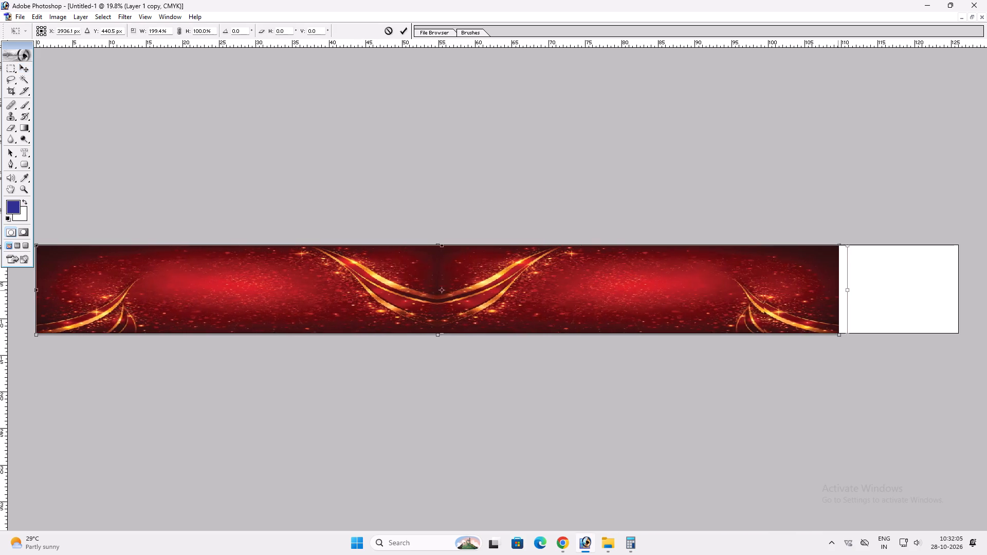
shift+drag(847, 290, 955, 303)
key(shift+Return)
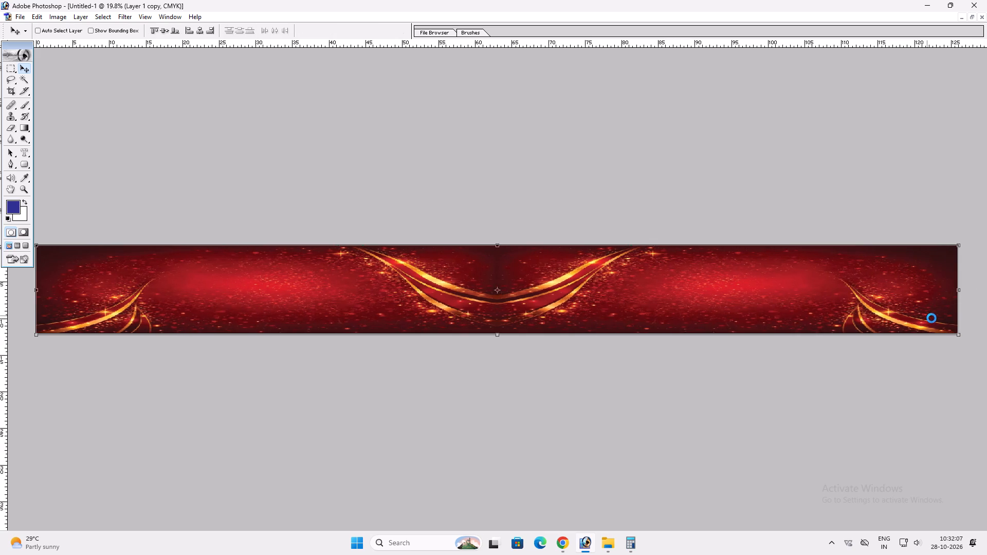
Stretch the mirrored background vertically about its centre so it extends beyond the canvas's top and bottom edges.
key(v)
key(ctrl+plus)
key(space)
key(space)
key(space)
right_drag(634, 274, 642, 275)
drag(651, 280, 664, 285)
scroll(663, 280, up, 6)
key(ctrl+t)
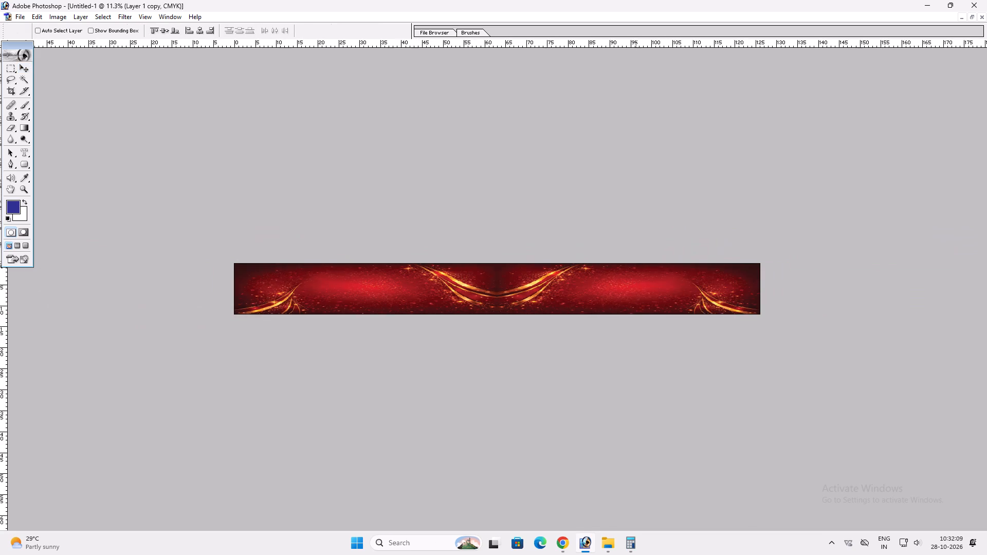
alt+shift+drag(627, 263, 628, 251)
key(shift+Return)
key(v)
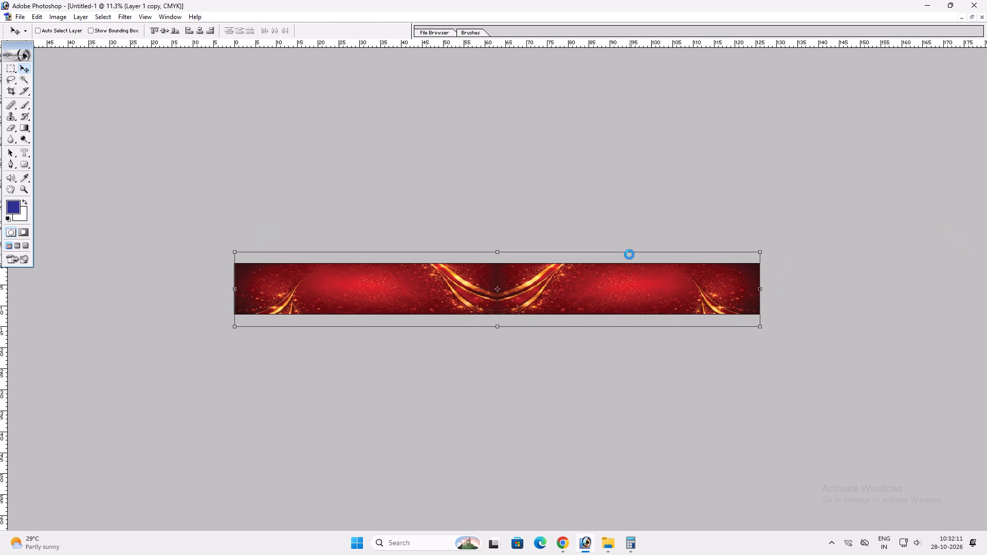
Examine the joint between the mirrored halves up close at the banner's centre.
key(z)
drag(378, 205, 667, 544)
key(v)
right_drag(552, 317, 562, 320)
click(576, 326)
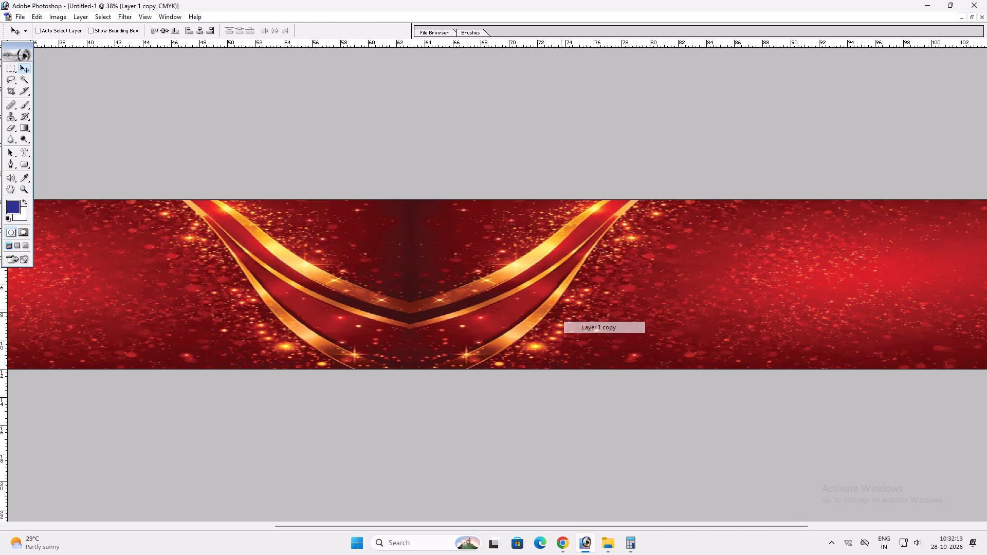
ctrl+shift+right_drag(554, 305, 564, 308)
ctrl+shift+drag(571, 312, 584, 317)
shift+drag(576, 311, 581, 312)
key(space)
right_drag(550, 298, 559, 301)
click(570, 303)
scroll(573, 304, up, 3)
key(v)
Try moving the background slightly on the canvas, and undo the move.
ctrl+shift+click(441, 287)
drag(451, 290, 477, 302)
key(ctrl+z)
Merge the mirrored background halves into one layer and send it to the bottom of the layer stack.
key(ctrl+e)
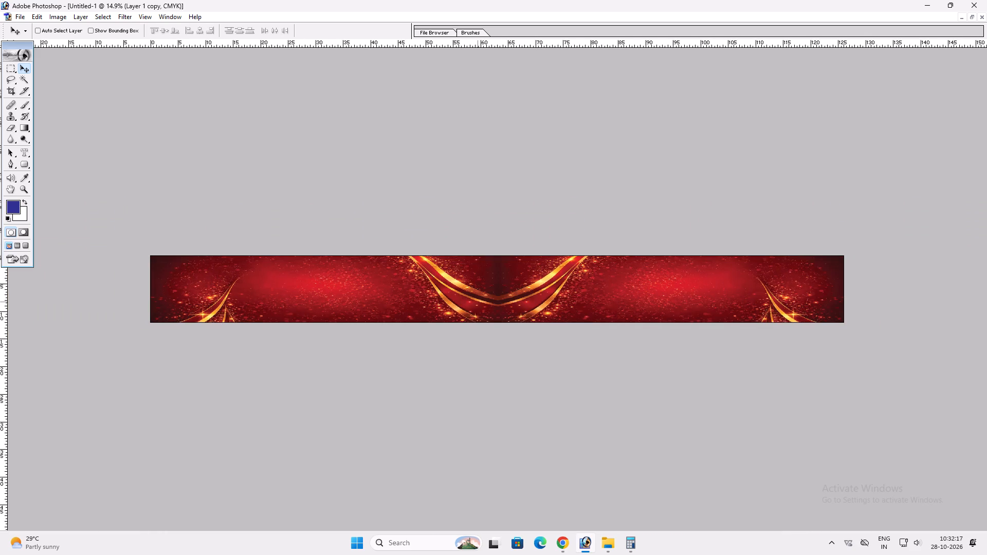
key(ctrl+shift+bracketleft)
Apply Levels to the CMYK channel of the background, setting the white input to 234 and raising the black input.
key(ctrl+l)
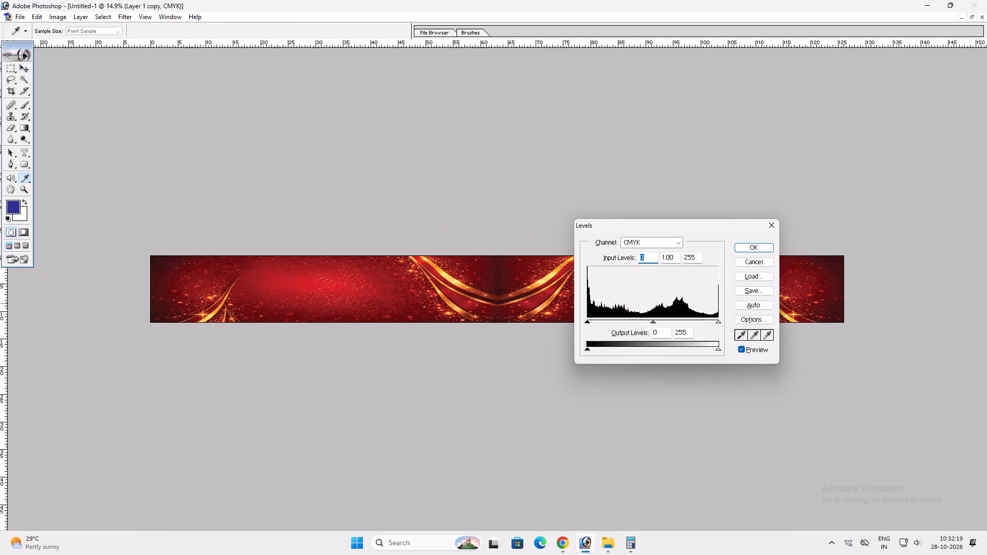
click(711, 322)
click(609, 324)
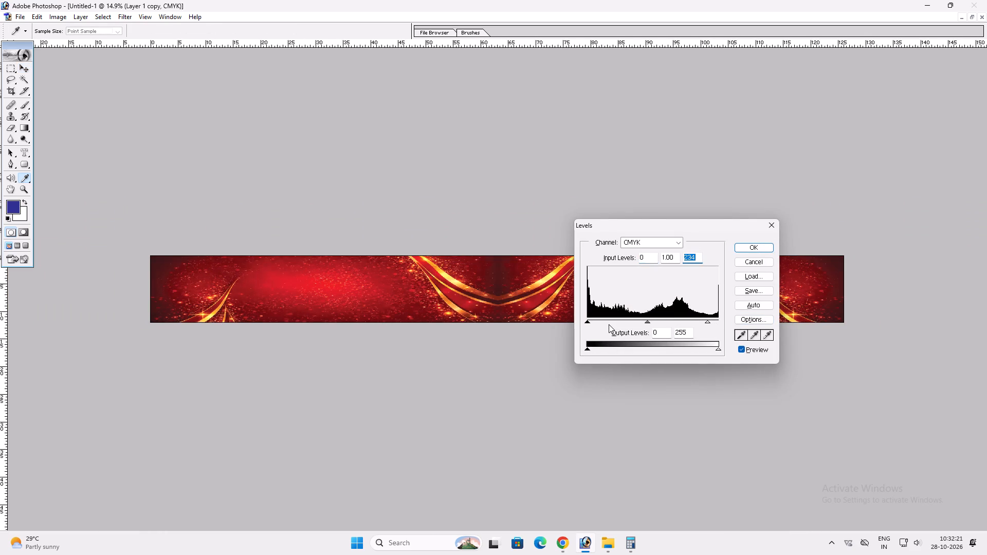
click(609, 322)
drag(609, 322, 604, 321)
key(Return)
key(v)
key(ctrl+0)
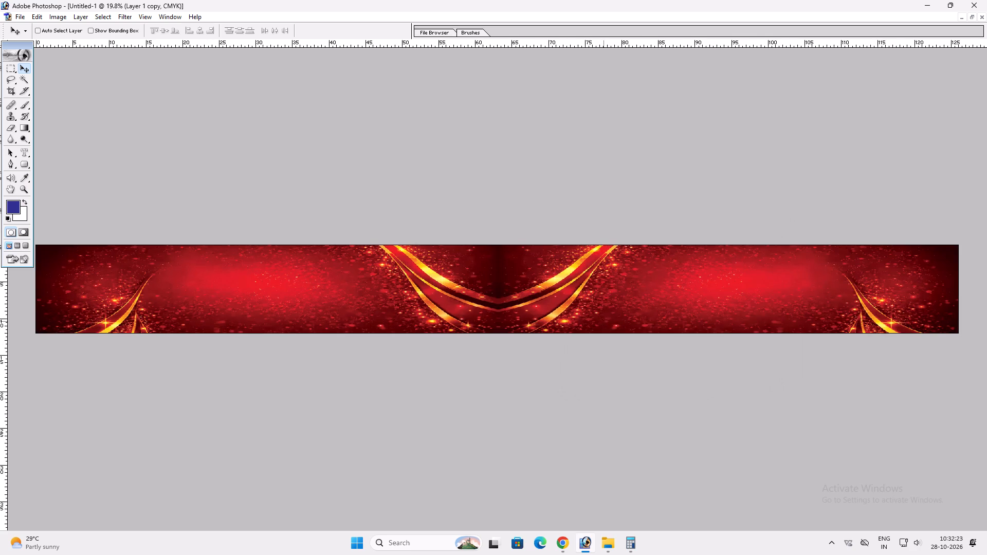
Compare the background with and without the Levels adjustment, keeping the adjustment.
key(ctrl+z)
key(ctrl+plus)
key(space)
key(ctrl+z)
Fit the whole banner on screen and display it in full-screen mode with a black surround.
key(space)
key(space)
key(space)
key(space)
key(space)
key(space)
key(space)
key(space)
key(space)
key(space)
key(space)
key(space)
key(space)
key(space)
key(space)
key(space)
key(space)
key(space)
key(space)
key(space)
right_click(539, 270)
drag(539, 270, 552, 274)
right_click(549, 274)
drag(557, 278, 563, 281)
key(f)
key(f)
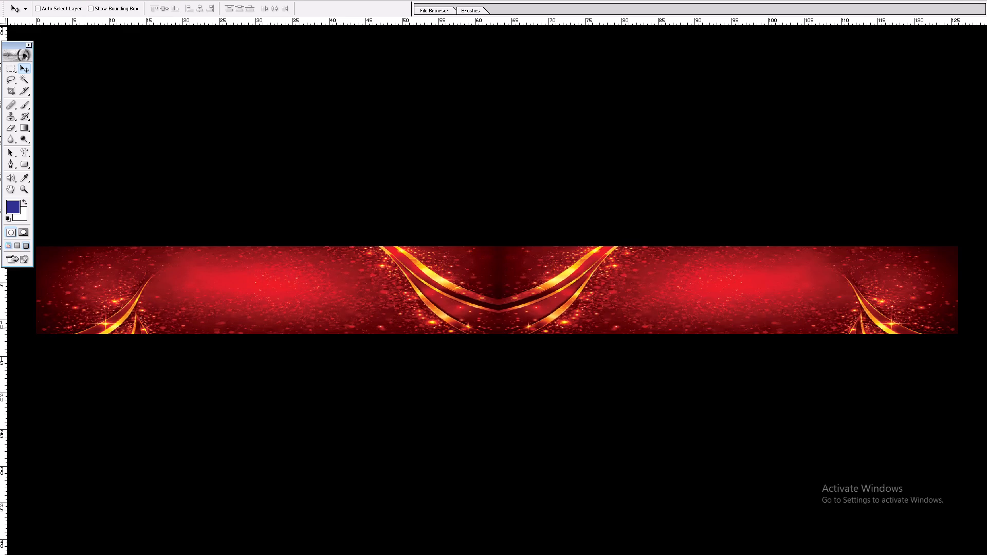
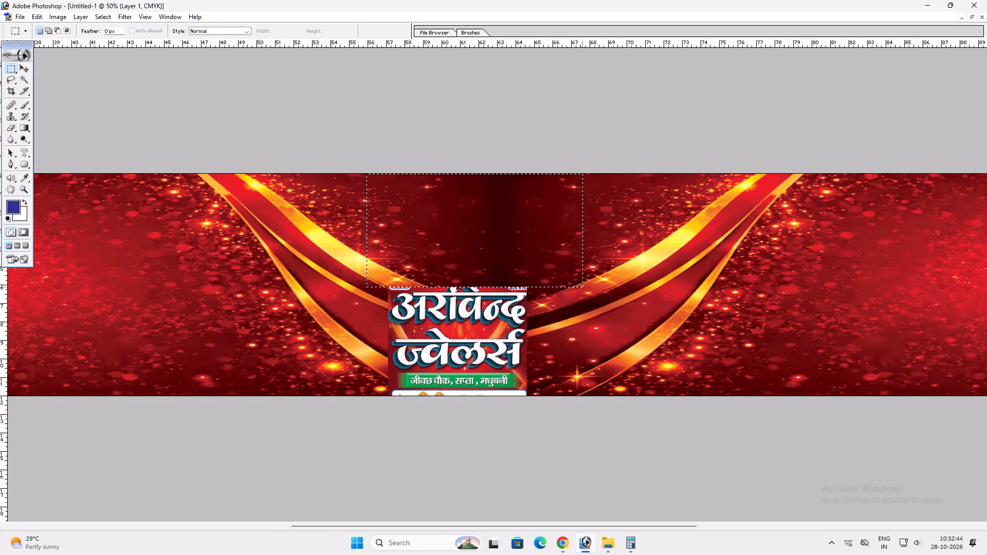
Raise the jewellery shop reference picture and delete the phone interface strip beneath its two-line description.
key(v)
drag(515, 337, 524, 238)
drag(528, 273, 523, 202)
key(m)
drag(624, 485, 268, 303)
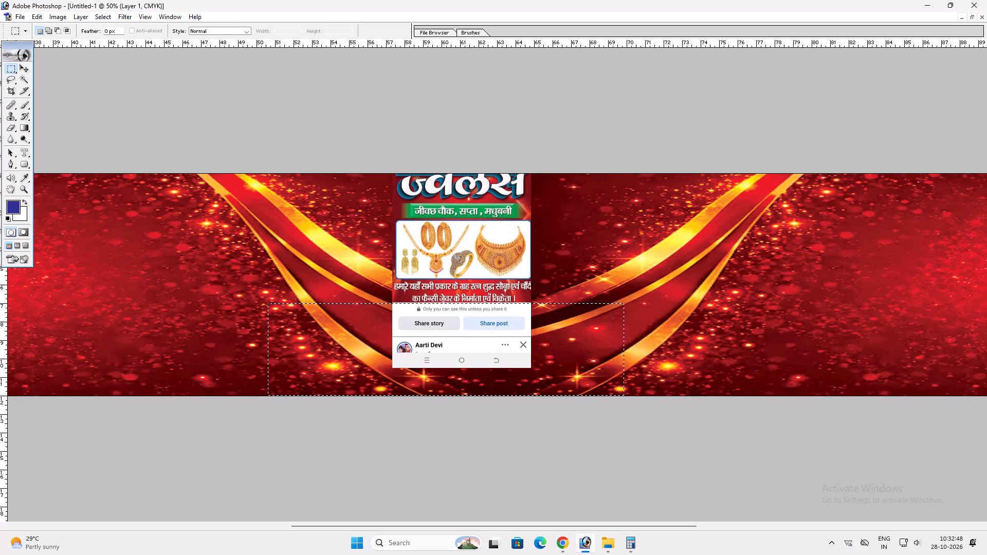
key(Delete)
key(ctrl+d)
Move the trimmed reference picture down so it sits within the banner's height, between the central golden waves.
key(v)
ctrl+drag(460, 283, 460, 298)
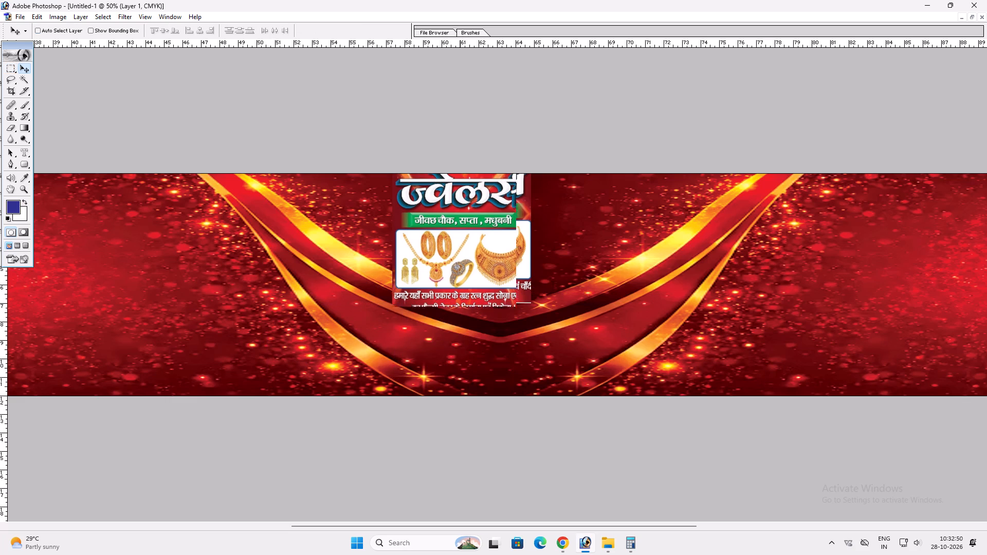
ctrl+drag(460, 298, 456, 360)
right_click(446, 339)
drag(471, 346, 478, 347)
key(ctrl+0)
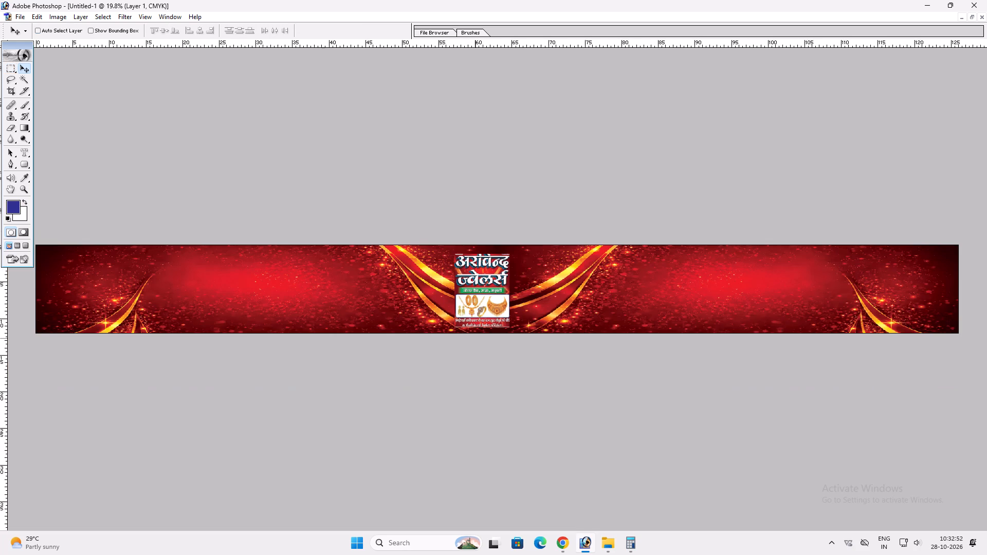
Add the placeholder text "ff" beside the reference picture and scale it up to about 115 pt.
key(v)
key(t)
key(ctrl+plus)
key(ctrl+plus)
key(ctrl+plus)
key(ctrl+plus)
key(ctrl+plus)
key(space)
key(space)
key(space)
drag(386, 293, 931, 477)
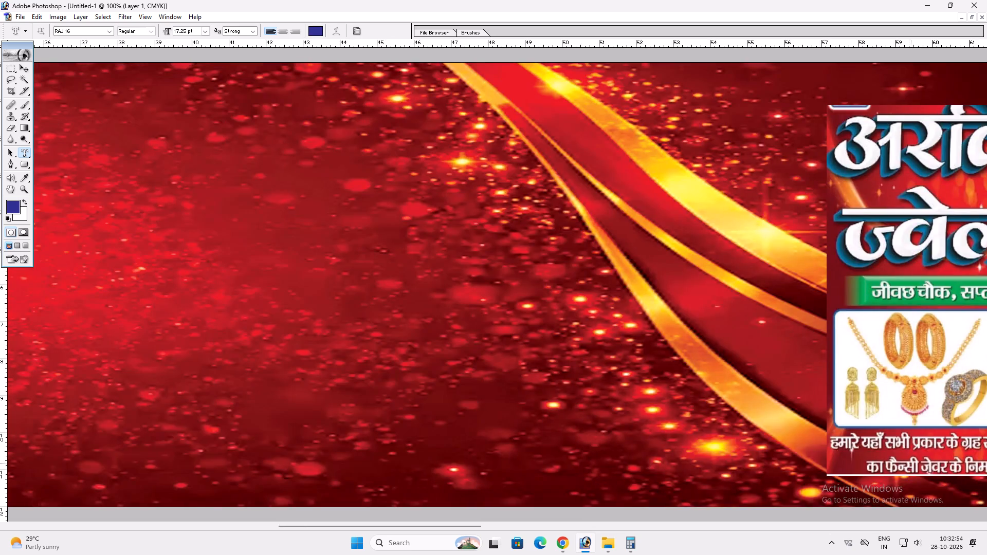
key(ctrl+minus)
key(t)
key(t)
key(space)
key(space)
key(space)
key(space)
key(space)
key(space)
key(space)
drag(786, 367, 614, 354)
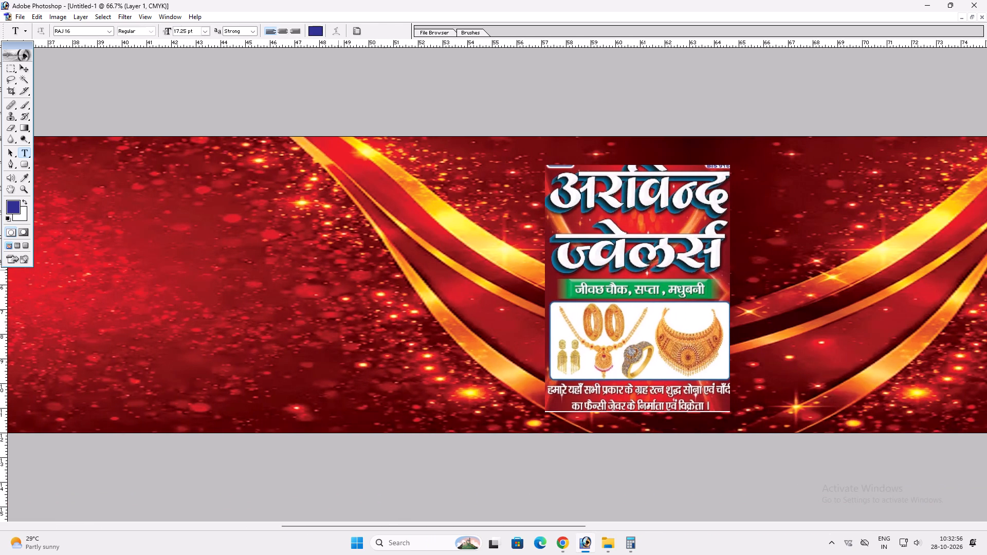
click(338, 270)
text(ff)
key(ctrl+a)
key(ctrl+Return)
key(ctrl+t)
shift+drag(344, 272, 388, 279)
key(Return)
Change the placeholder text's font to RAJ 08.
key(t)
click(358, 279)
key(ctrl+a)
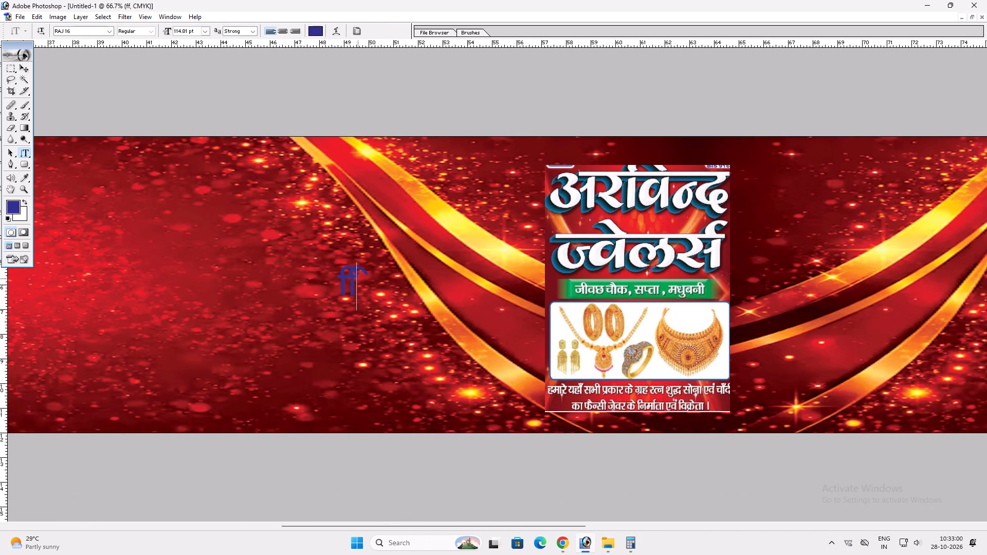
click(66, 31)
text(ra)
key(Down)
key(Down)
key(Down)
key(Down)
key(Down)
key(Down)
key(Down)
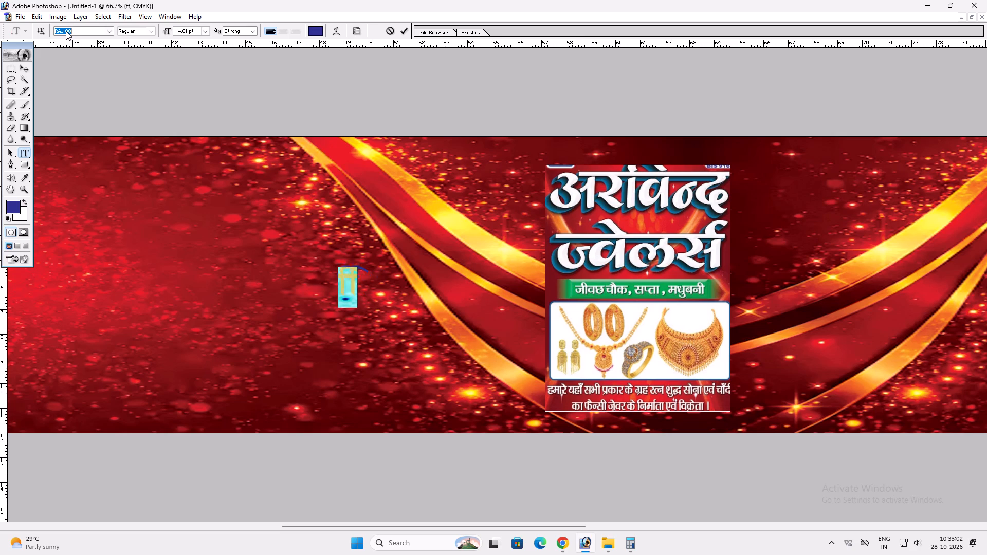
key(Up)
key(Up)
key(Up)
key(Down)
key(Down)
key(Down)
key(Down)
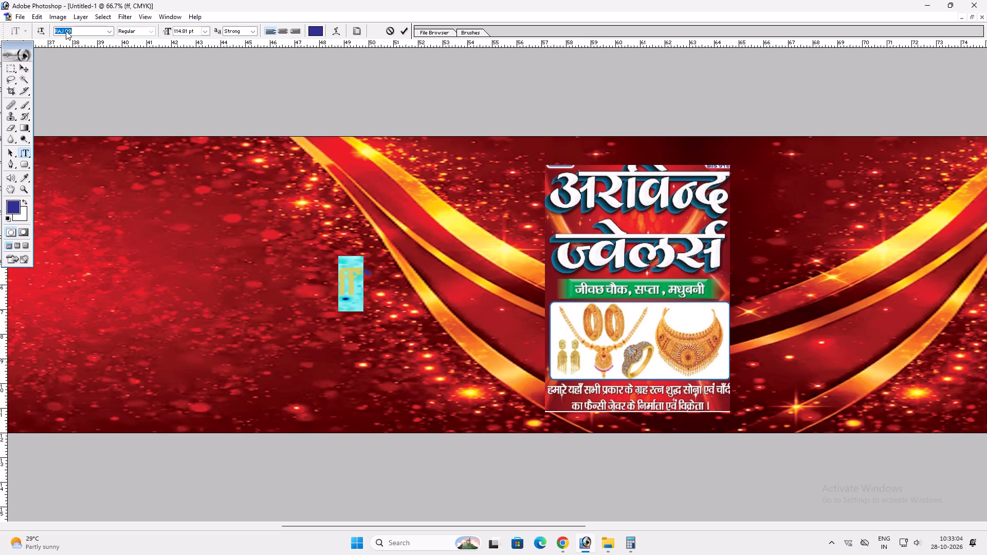
key(Down)
key(Up)
key(Up)
key(Return)
key(Return)
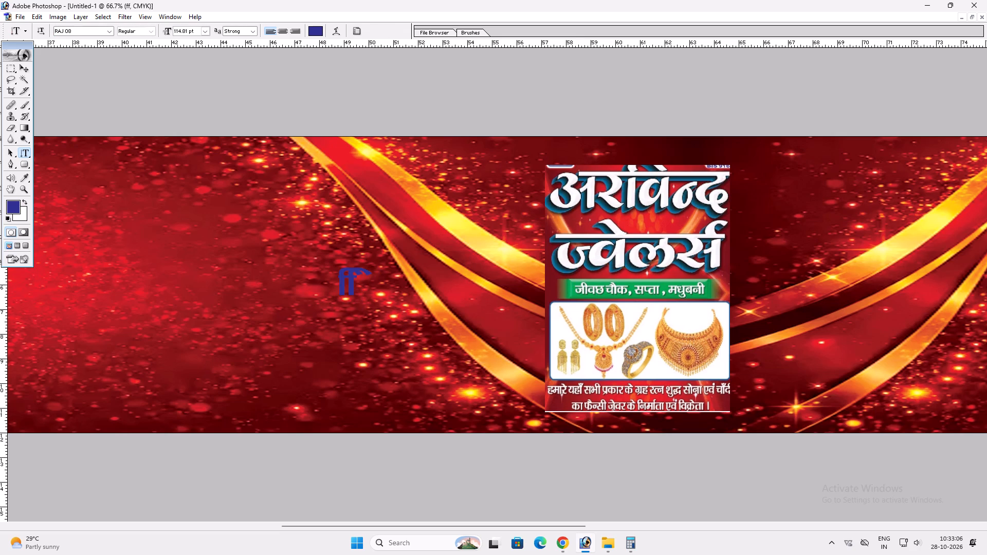
Replace the placeholder with the shop name "अरविन्द ज्वेलर्स", entered in the Hindi font as "vjfoUn TosylZ".
click(360, 277)
key(ctrl+a)
key(v)
key(k)
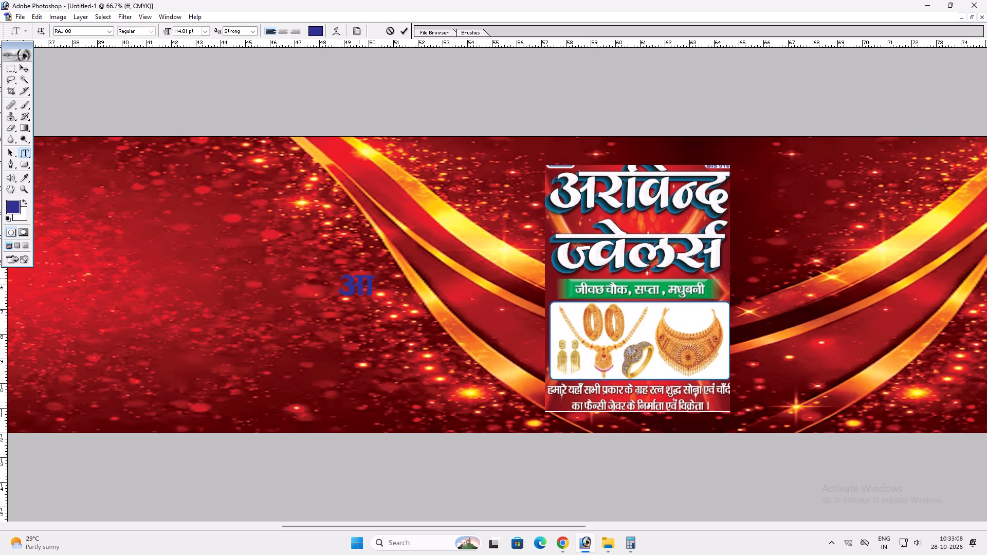
key(BackSpace)
text(jfo)
text(Un)
key(space)
key(shift+t)
text(osylZ)
key(Return)
key(v)
Scale the shop name up to about 300 pt and move it up across the upper middle of the banner.
key(ctrl+t)
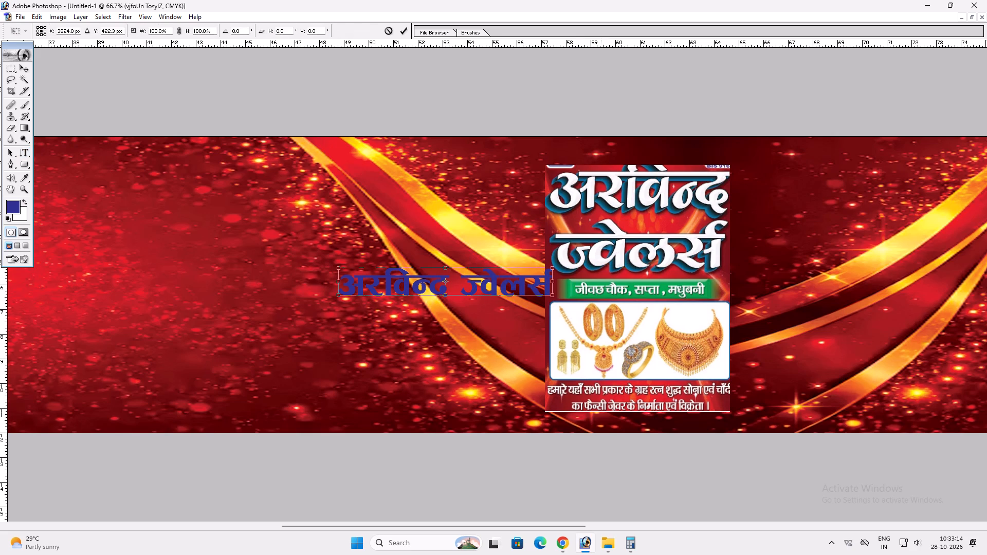
alt+shift+drag(556, 299, 729, 317)
key(Return)
text(vv)
drag(672, 309, 698, 261)
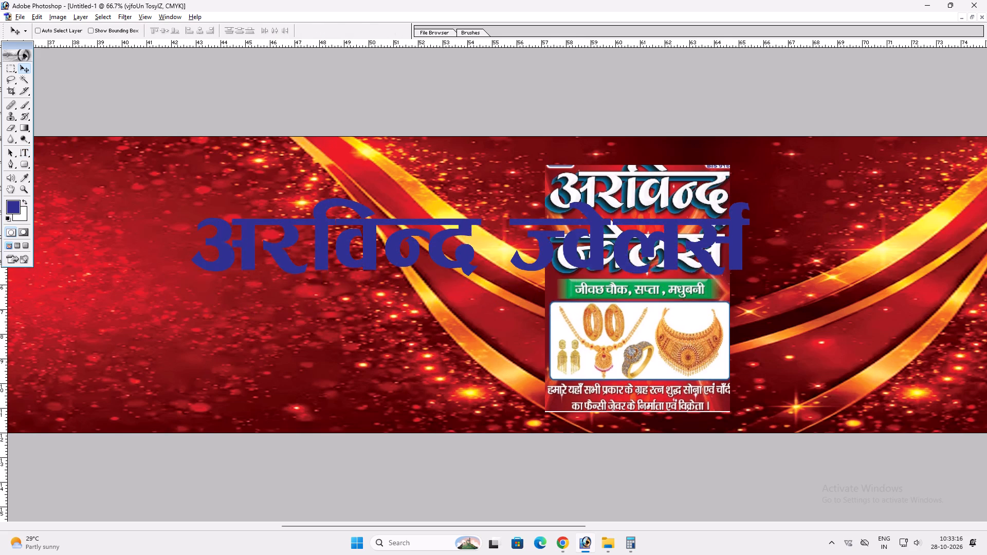
Duplicate the shop name below itself and replace the copy's text with the address line "जिवछ चौक, सप्ता, मधुबनी".
alt+drag(687, 251, 683, 329)
key(t)
click(666, 329)
key(ctrl+a)
key(f)
key(t)
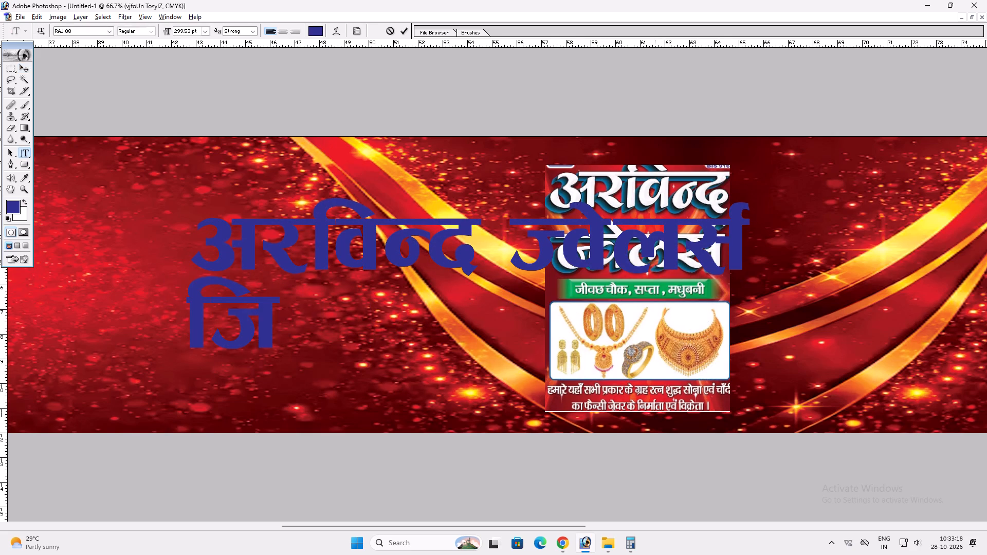
text(oN pkSd)
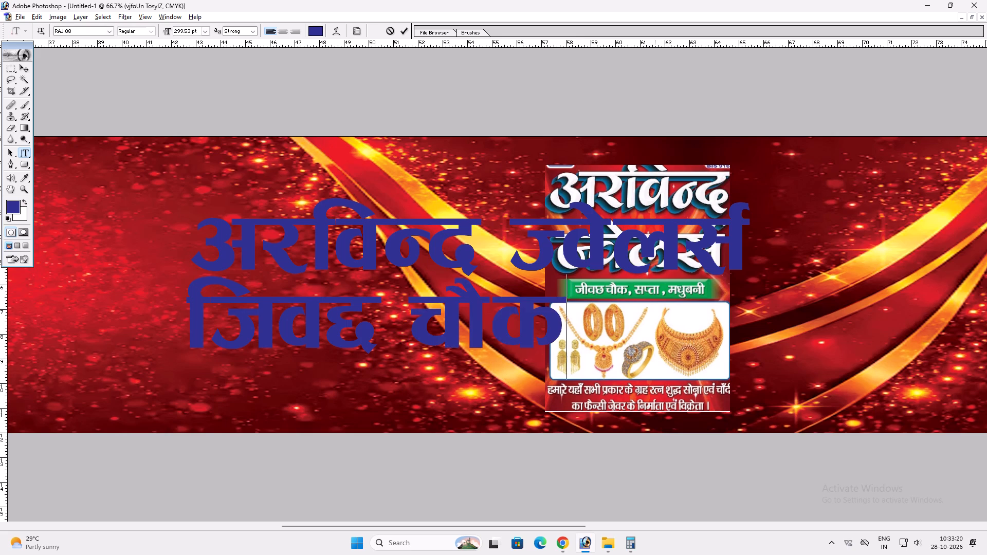
text(] e)
key(BackSpace)
text(lirk)
key(BackSpace)
key(BackSpace)
key(BackSpace)
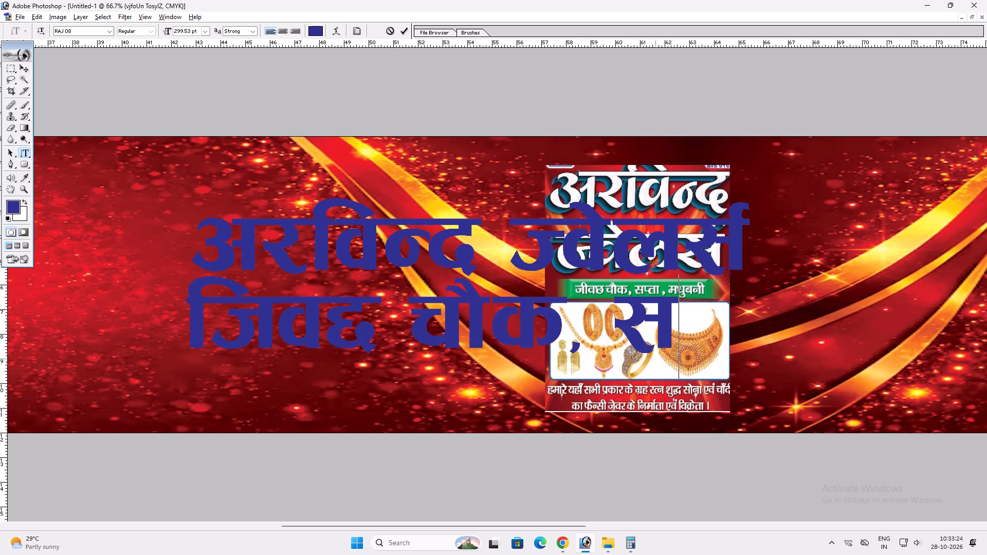
text(Irk] e/kqcuh)
key(space)
key(Return)
key(v)
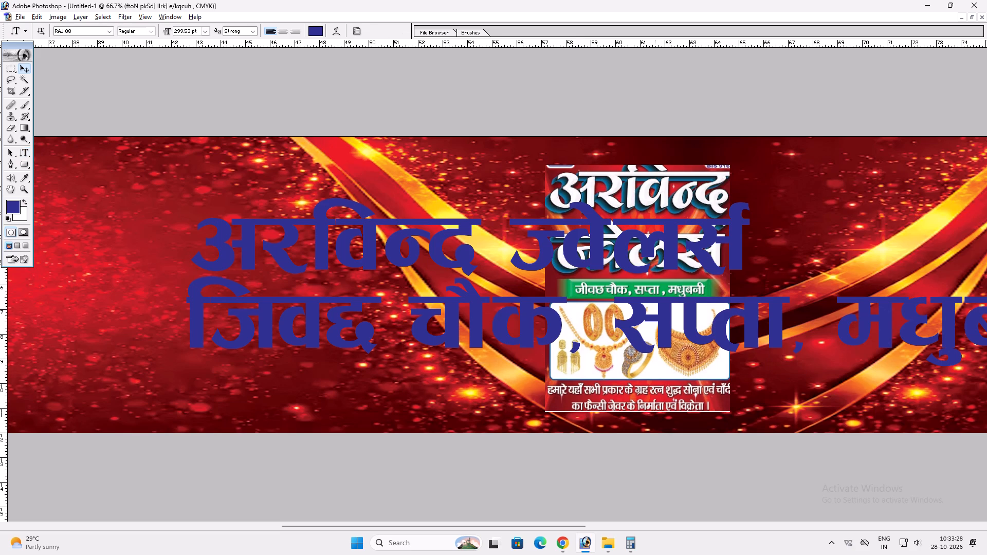
Scale the address line down to about 110 pt and centre it beneath the shop name.
key(ctrl+t)
alt+shift+drag(188, 277, 478, 290)
key(Return)
text(vv)
drag(555, 329, 426, 323)
Duplicate the address line below itself and replace the copy's text with "हमारे यहा".
alt+drag(490, 316, 482, 372)
key(t)
click(480, 369)
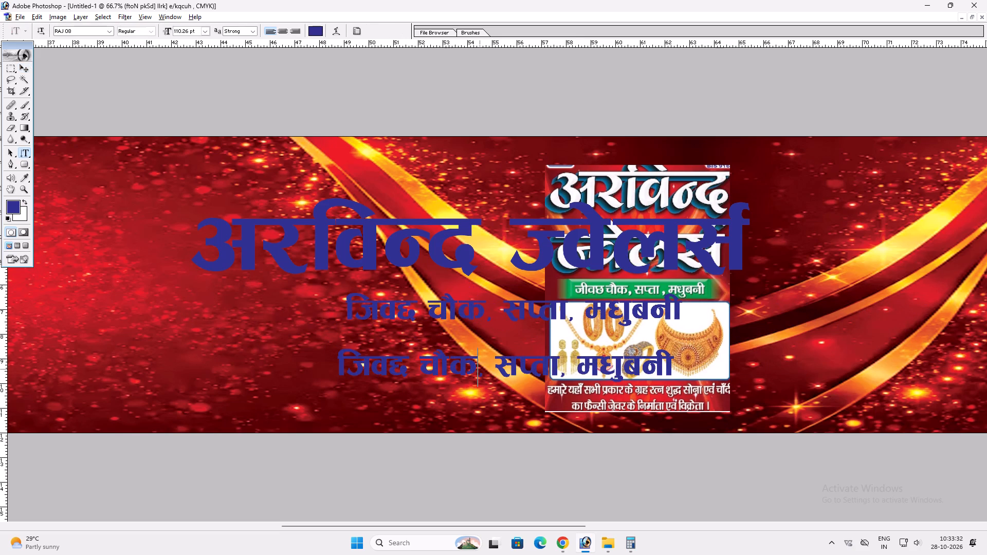
key(ctrl+a)
text(ge)
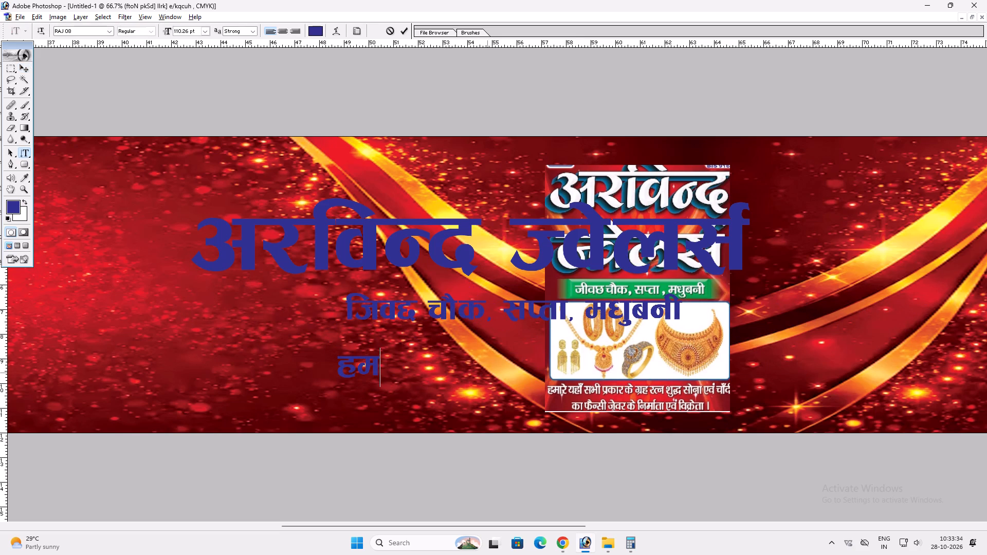
text(kjs ;g)
key(BackSpace)
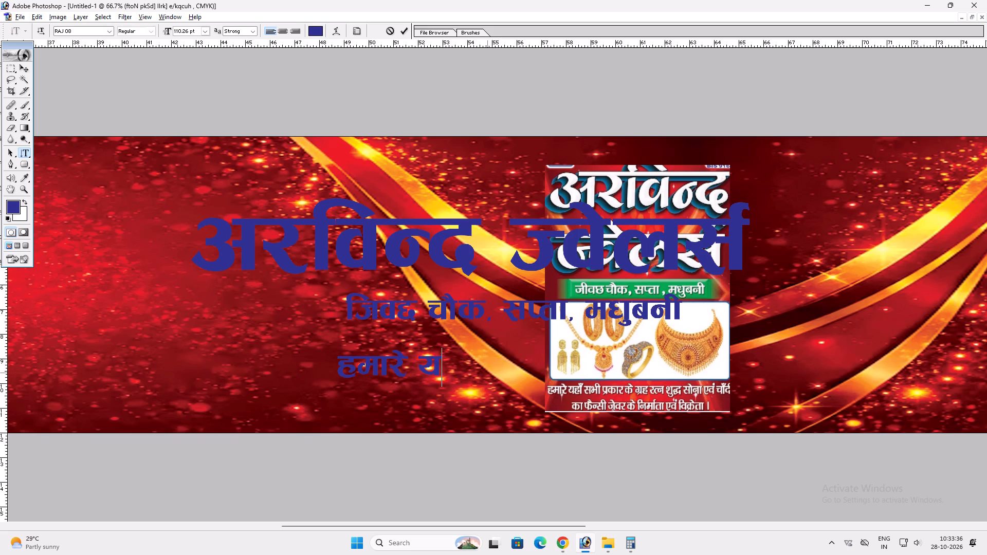
key(g)
key(semicolon)
key(BackSpace)
key(k)
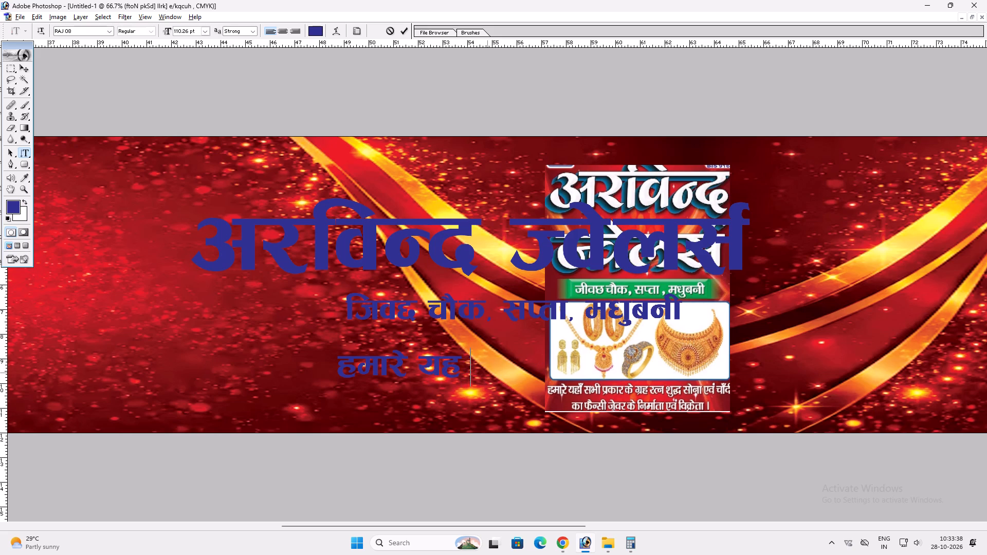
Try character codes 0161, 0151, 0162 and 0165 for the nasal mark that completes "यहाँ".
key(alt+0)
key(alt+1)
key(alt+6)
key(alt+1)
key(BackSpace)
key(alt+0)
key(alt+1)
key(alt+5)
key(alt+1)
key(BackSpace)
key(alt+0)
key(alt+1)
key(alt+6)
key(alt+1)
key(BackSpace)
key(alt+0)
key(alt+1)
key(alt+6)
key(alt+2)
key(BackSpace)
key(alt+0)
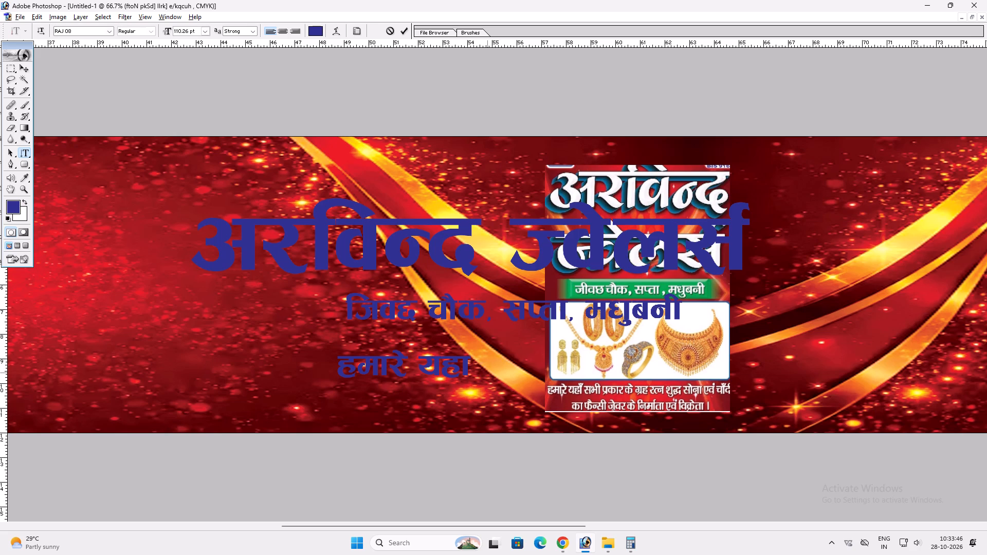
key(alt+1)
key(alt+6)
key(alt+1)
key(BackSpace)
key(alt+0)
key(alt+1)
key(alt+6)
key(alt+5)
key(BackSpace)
Insert character code 0161 after "यहा" and continue the line with "सभी प्रकार के रत्न".
key(alt+0)
key(alt+1)
key(alt+6)
key(alt+1)
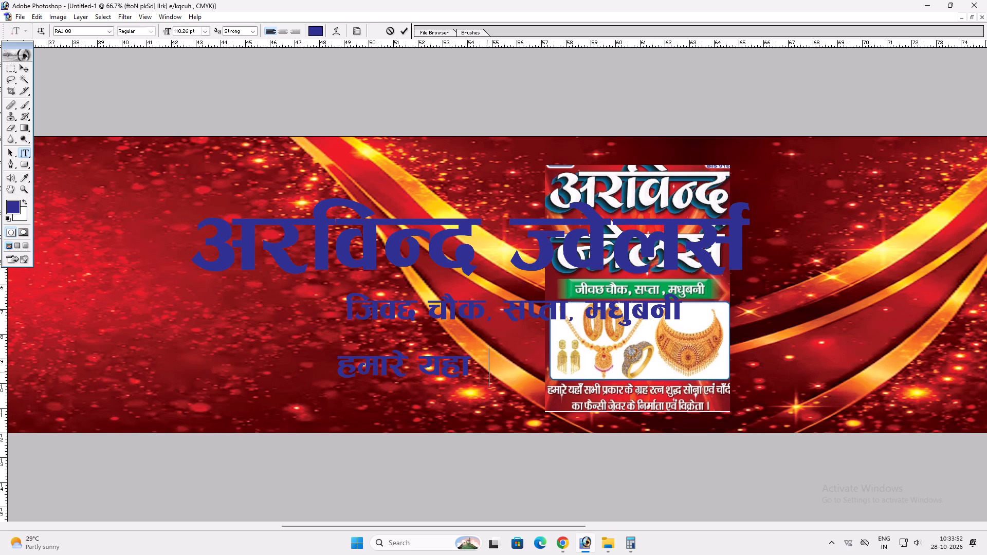
key(space)
text(lHkh izdkj)
key(space)
text(s)
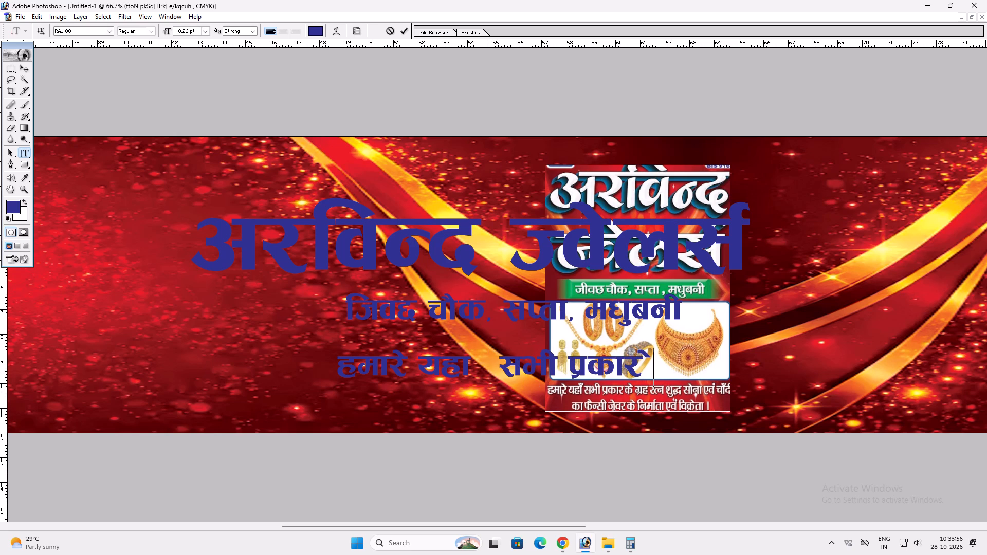
key(BackSpace)
text(ds)
key(space)
text(jRi)
key(BackSpace)
text(u)
key(space)
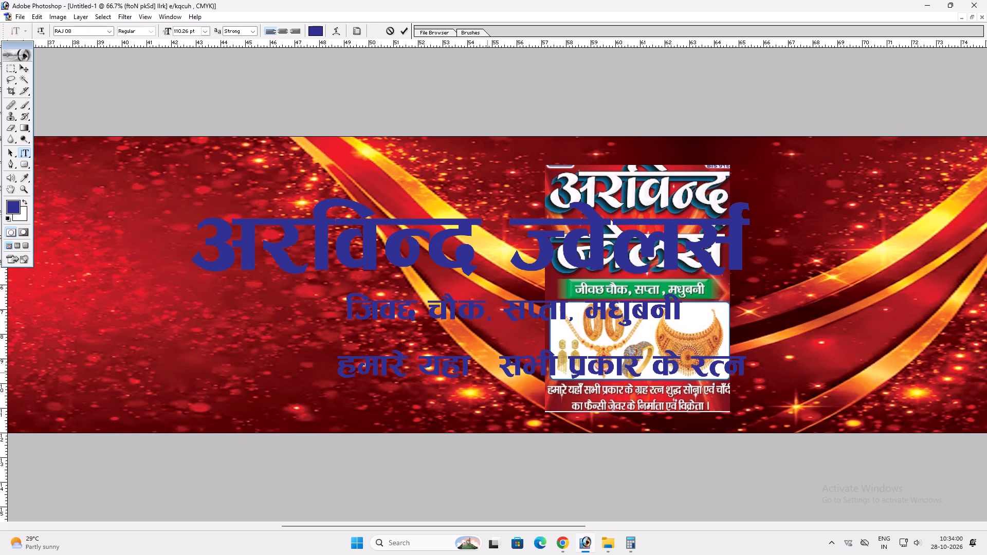
Add "शु" followed by character code 0188 for the conjunct of "शुद्ध", shifting the line back toward the middle.
text('kq)
key(alt+0)
key(alt+1)
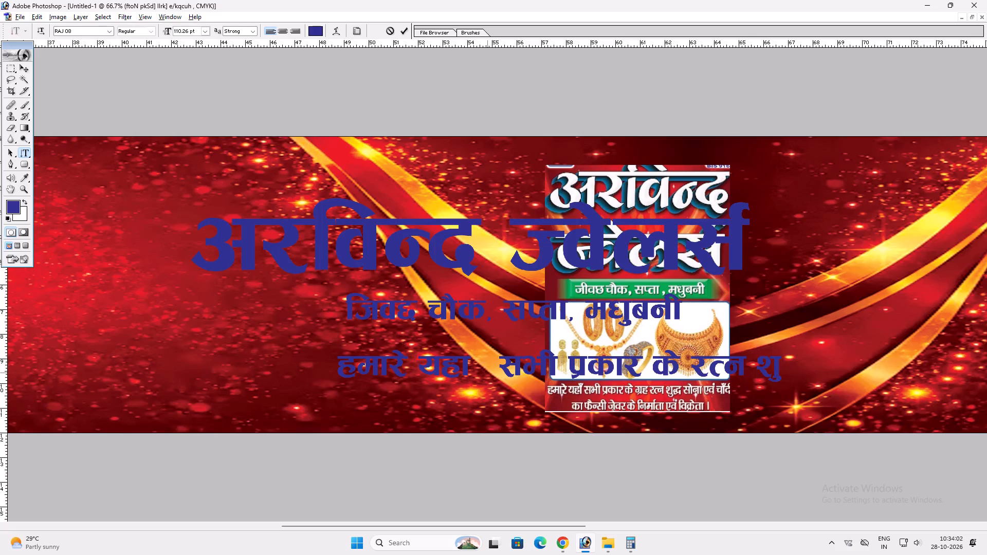
key(alt+8)
key(alt+8)
drag(695, 320, 640, 321)
key(space)
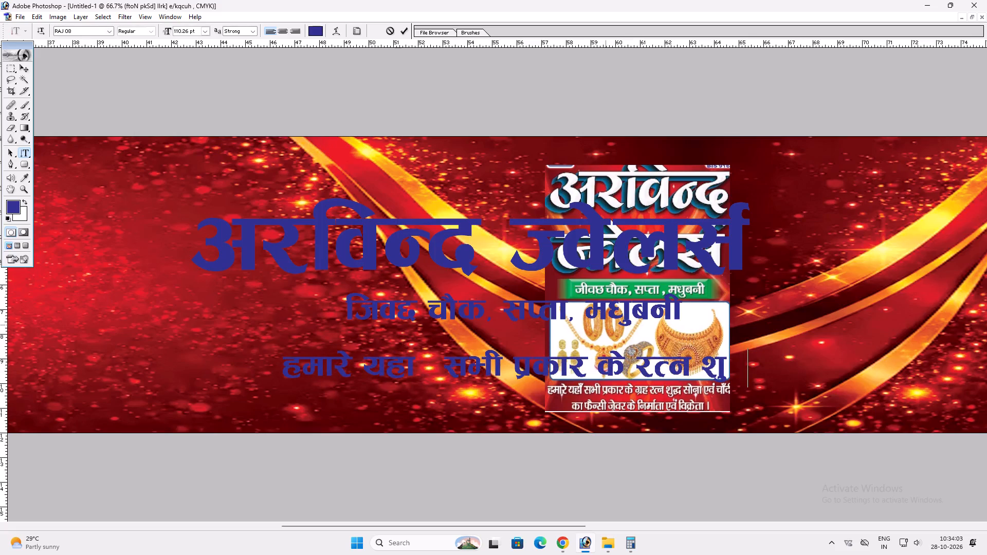
Continue the line with "सोना एवं चाँदी का", using character code 0161 for the nasal mark in "चाँदी".
text(lksuk)
key(space)
text(,oa pk)
key(alt+0)
key(alt+1)
key(alt+6)
key(alt+1)
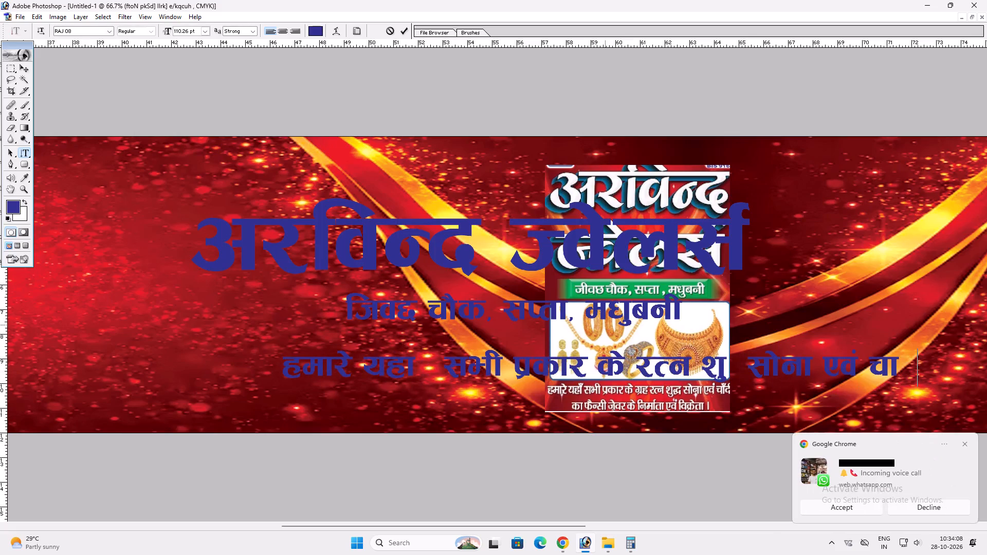
text(nh)
key(space)
text(dk)
key(space)
Move the line lower and back over the banner and continue it with "फैन्सी जेवर के निर्माता एवं".
drag(738, 302, 432, 323)
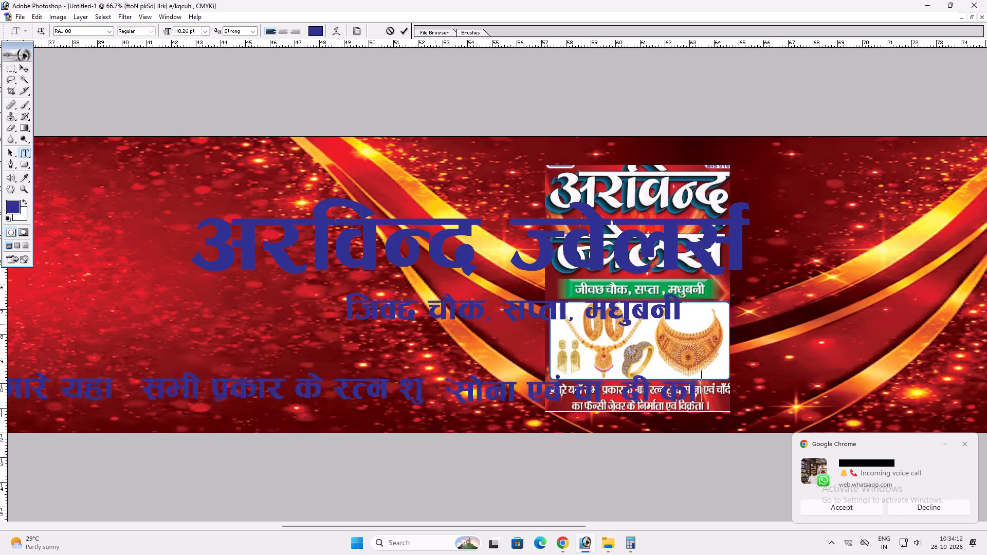
drag(432, 323, 410, 320)
text(QD)
key(shift+BackSpace)
key(shift+s)
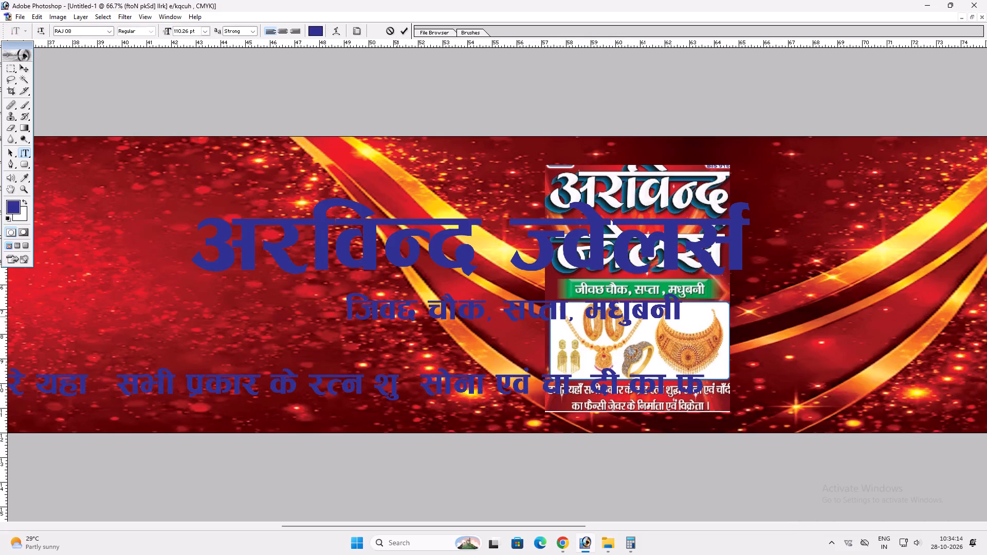
text(Ulh)
key(space)
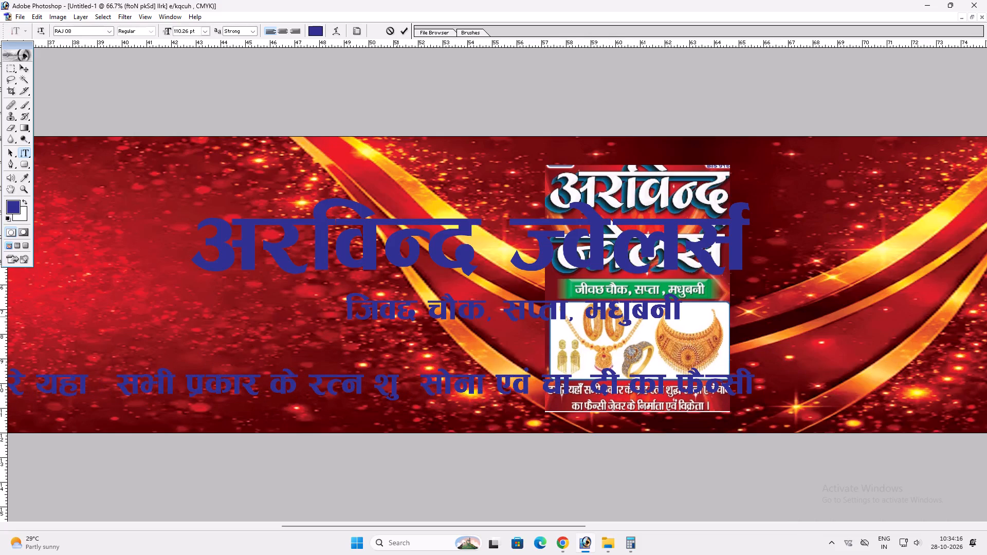
text(tso)
text(j ds fuekZ)
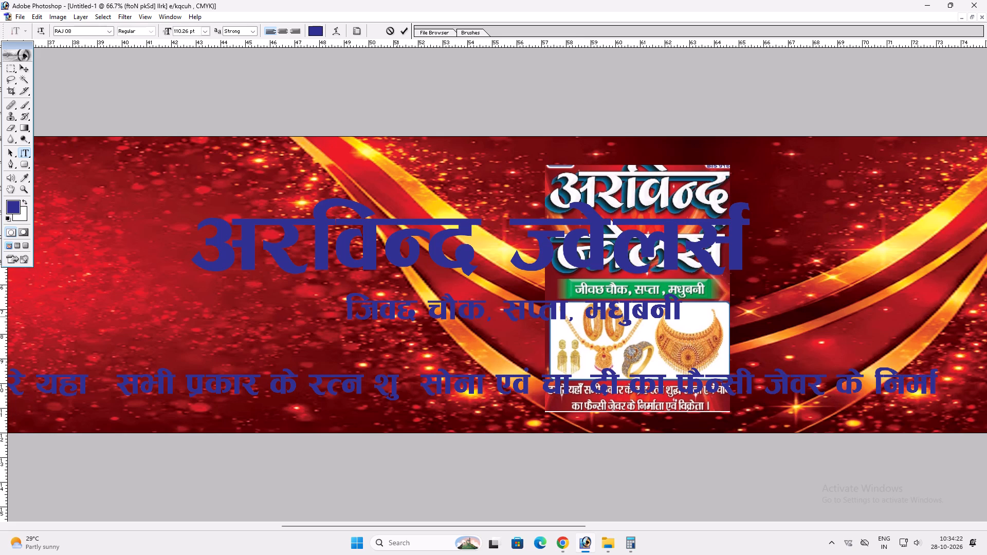
text(rk ,oa)
key(space)
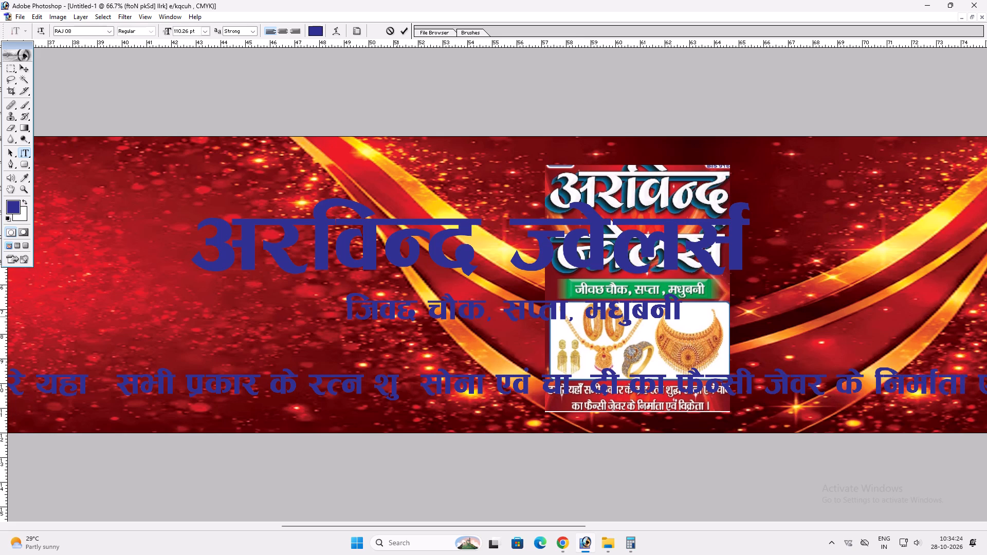
Shift the line back again to make room and begin its last word with "वि".
drag(791, 305, 475, 308)
key(alt+0)
key(alt+2)
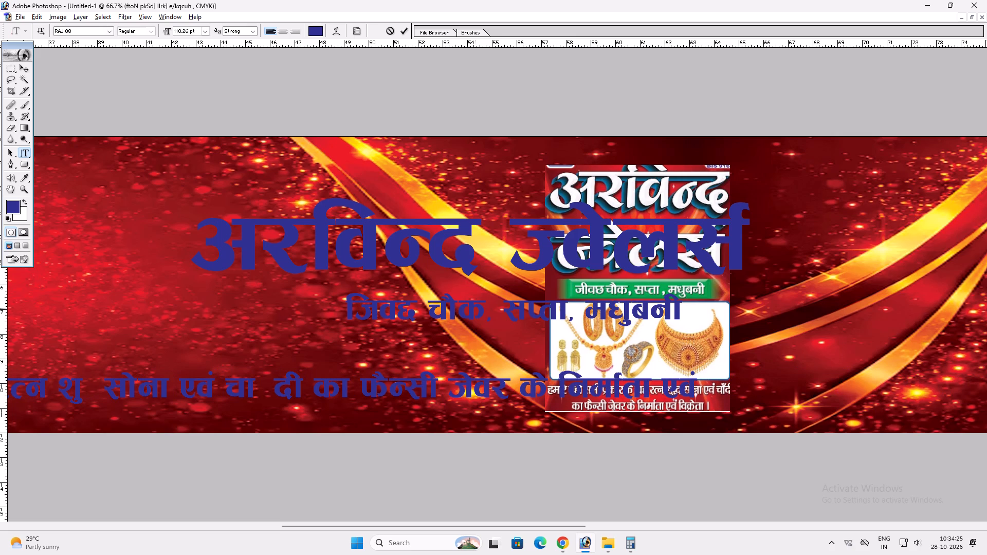
key(alt+1)
text(fo)
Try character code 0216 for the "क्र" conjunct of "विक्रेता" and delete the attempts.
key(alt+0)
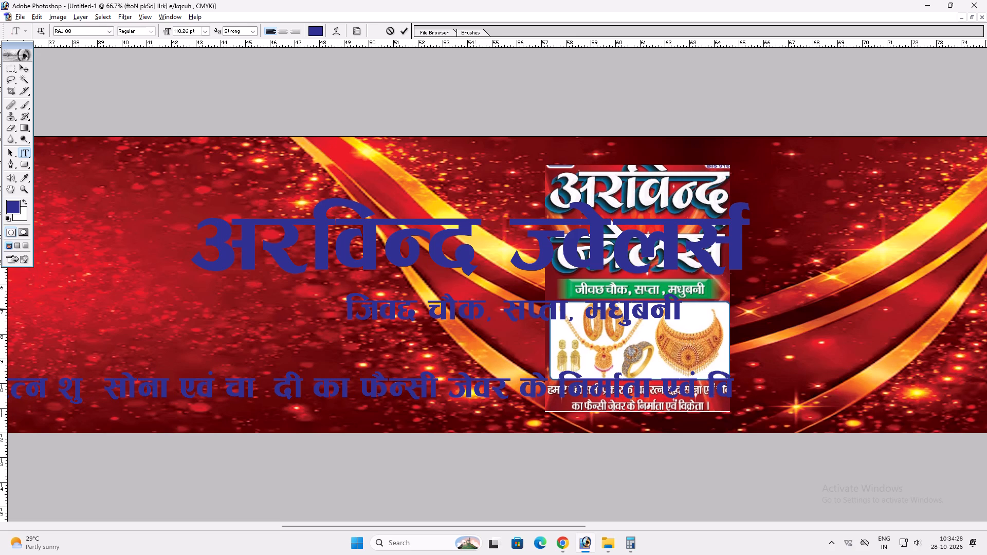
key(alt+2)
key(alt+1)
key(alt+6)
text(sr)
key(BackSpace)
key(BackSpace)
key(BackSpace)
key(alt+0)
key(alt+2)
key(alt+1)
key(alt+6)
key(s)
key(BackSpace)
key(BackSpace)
Finish the last word with character code 0216 and "ेता", add a closing "।", and commit the text line.
key(alt+0)
key(alt+2)
key(alt+1)
key(alt+6)
text(srk A)
key(shift+Return)
text(vvv)
key(space)
key(space)
key(space)
key(space)
key(space)
key(space)
key(space)
Nudge the completed services line and scale it up proportionally to about 155% with Free Transform.
right_click(513, 385)
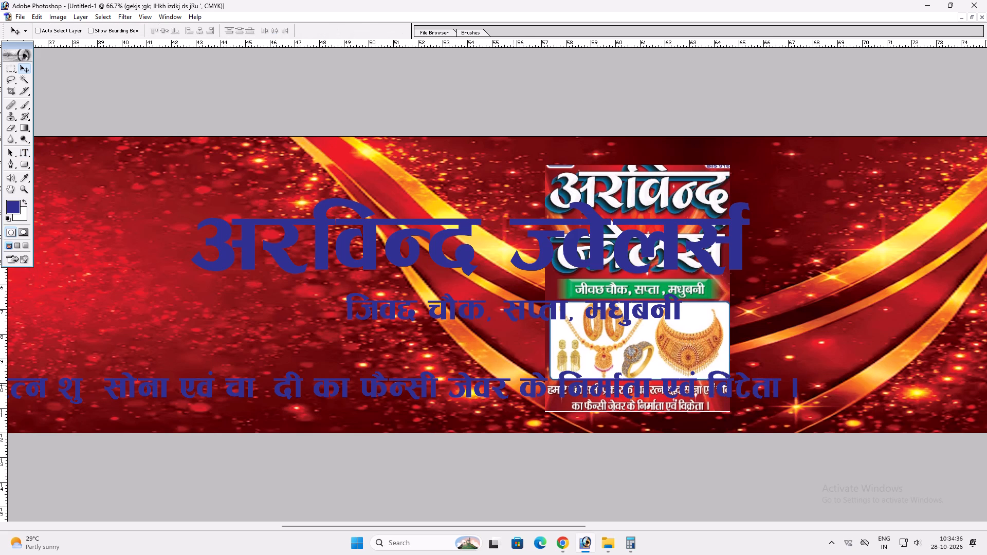
drag(537, 392, 543, 394)
key(v)
key(ctrl+t)
shift+drag(531, 313, 719, 305)
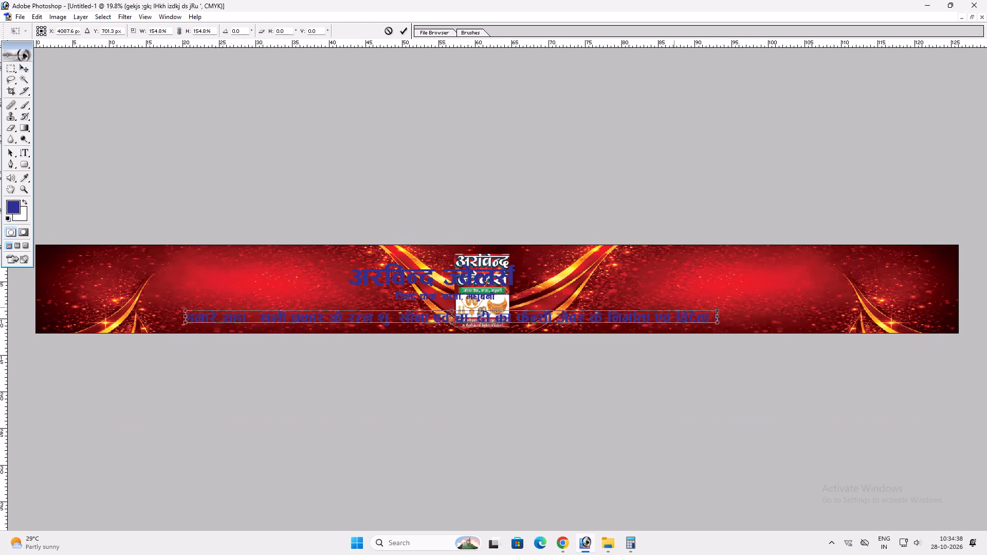
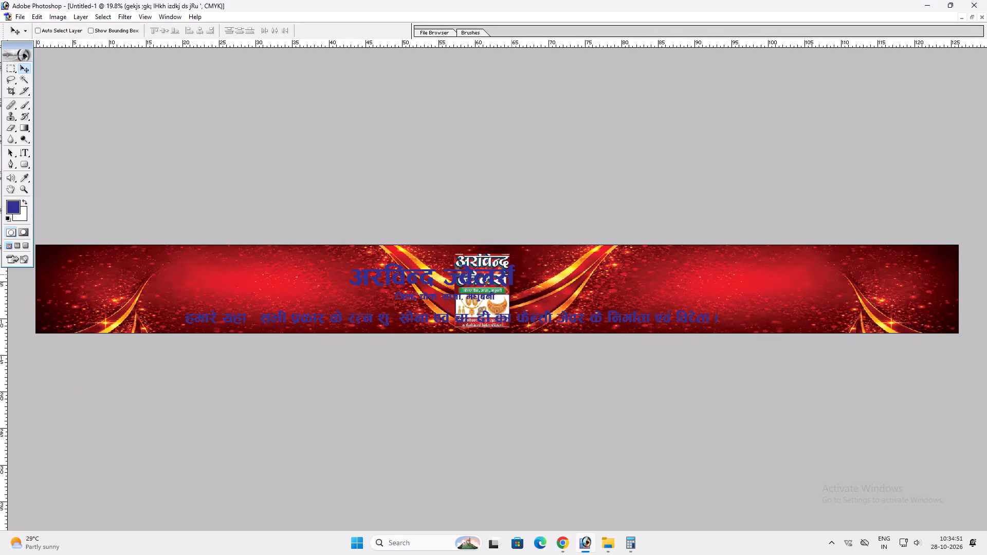
Scale the "अरविन्द ज्वेलर्स" heading up proportionally to about 583 pt with Free Transform.
ctrl+click(511, 273)
key(ctrl+t)
alt+shift+drag(515, 284, 594, 284)
key(shift+Return)
text(v+)
key(ctrl+plus)
key(ctrl+space)
key(ctrl+space)
key(ctrl+space)
key(ctrl+space)
key(ctrl+space)
key(ctrl+space)
key(ctrl+space)
key(ctrl+space)
key(ctrl+space)
right_click(523, 289)
drag(547, 294, 554, 295)
key(v)
Tighten the letter spacing across the whole "अरविन्द ज्वेलर्स" heading by one increment.
key(t)
click(523, 294)
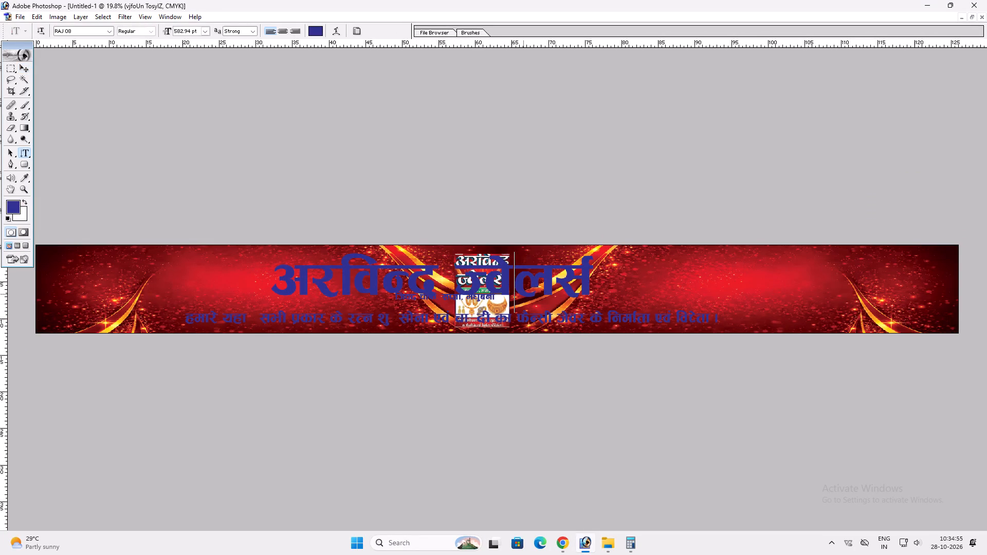
key(ctrl+a)
key(alt+Left)
key(ctrl+z)
key(ctrl+Return)
Stretch the heading horizontally to about 57 inches wide with Free Transform.
key(ctrl+t)
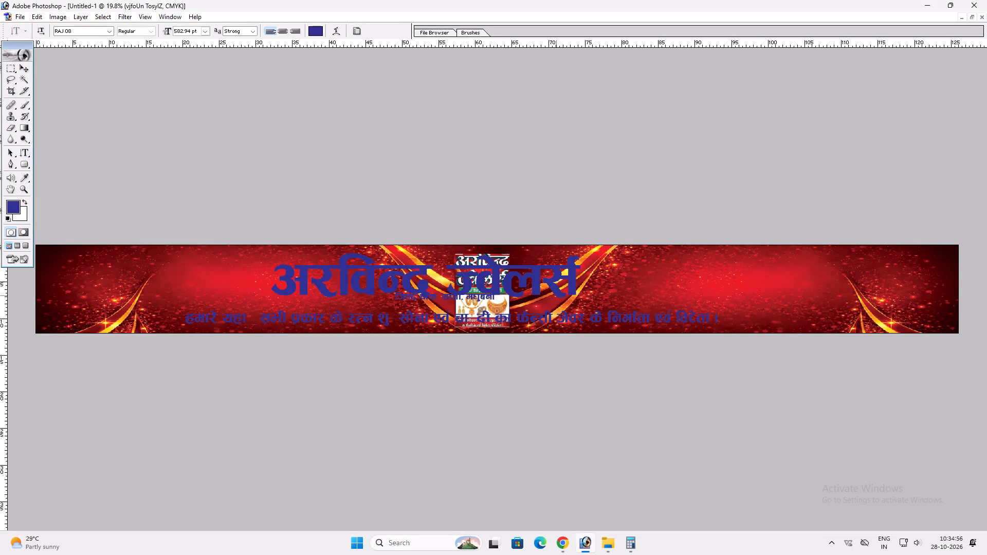
shift+drag(575, 281, 687, 279)
key(shift+Return)
key(v)
scroll(534, 309, up, 2)
key(v)
key(v)
Outline the whole canvas on a new layer with an 80 px centred stroke in the blue foreground colour.
key(ctrl+a)
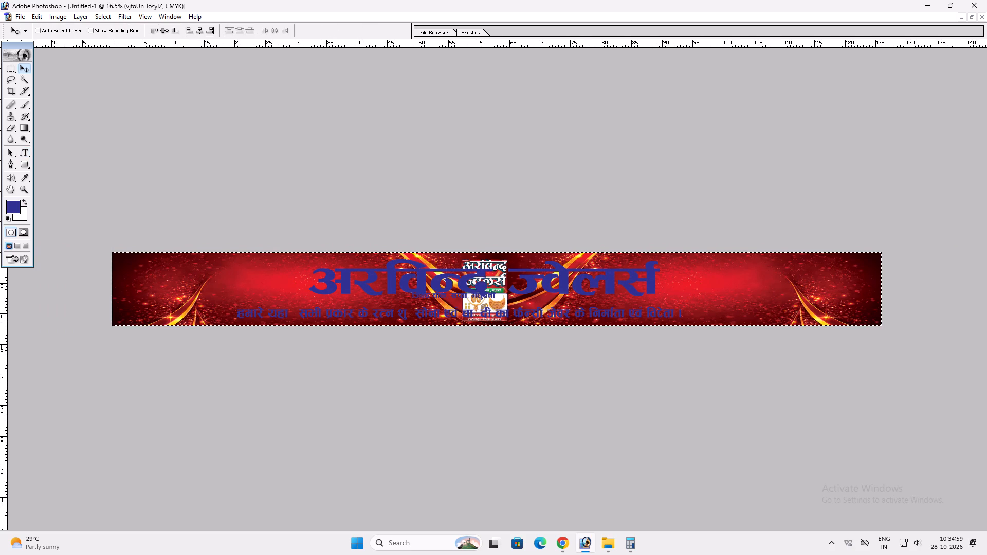
key(alt+l)
key(alt+w)
key(alt+l)
key(alt+e)
key(s)
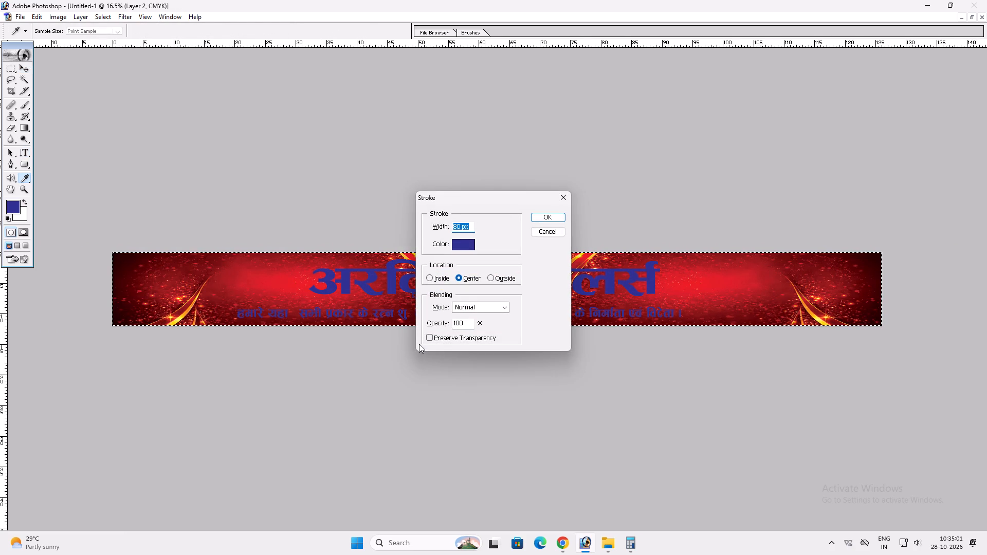
key(Return)
key(ctrl+d)
Give the border layer a Color Overlay in cyan with C 100, M 0, Y 0.
key(alt+l)
key(alt+y)
key(n)
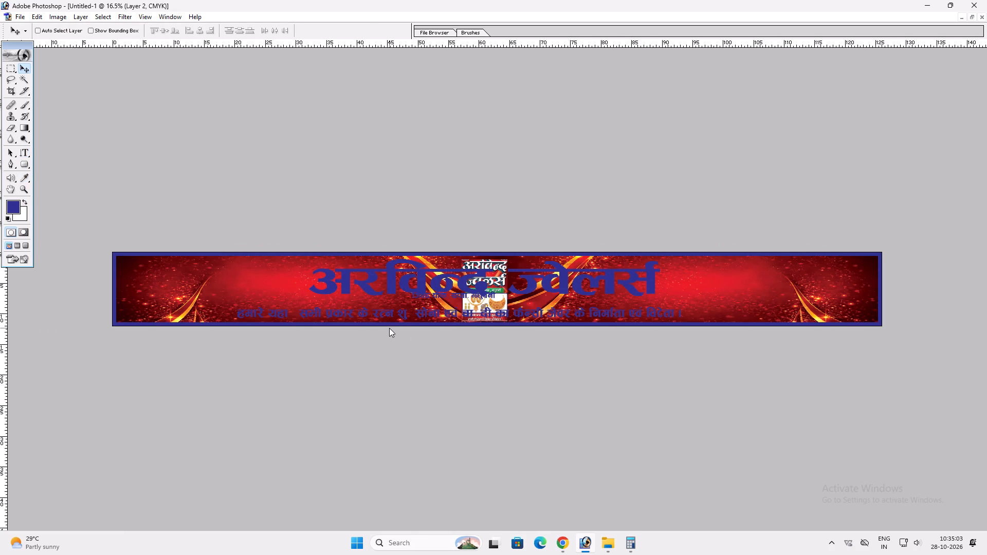
click(570, 233)
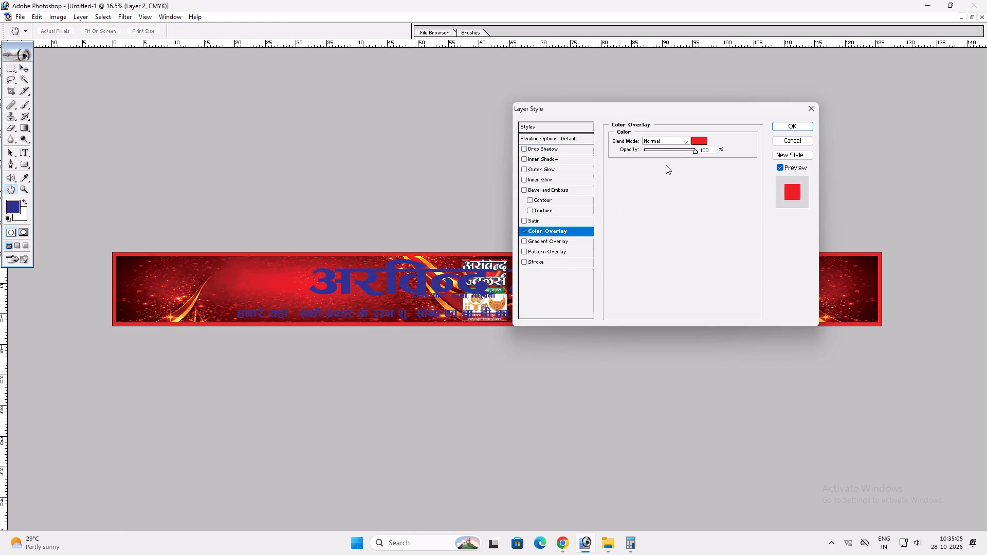
click(703, 140)
text(100)
key(Tab)
key(0)
key(Tab)
key(0)
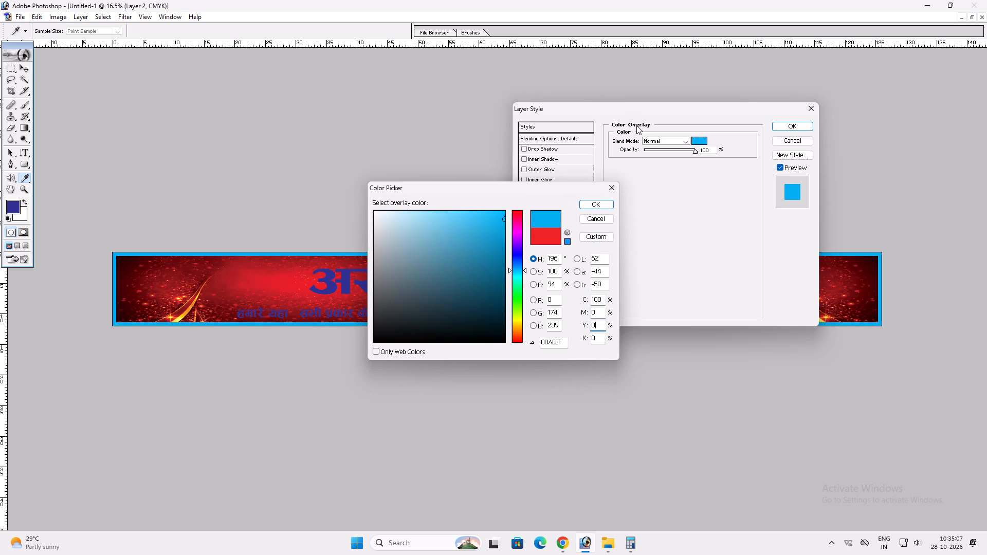
key(Return)
key(Return)
Add an outside Stroke layer effect to the border, sampling white as its colour.
key(alt+l)
key(alt+y)
key(k)
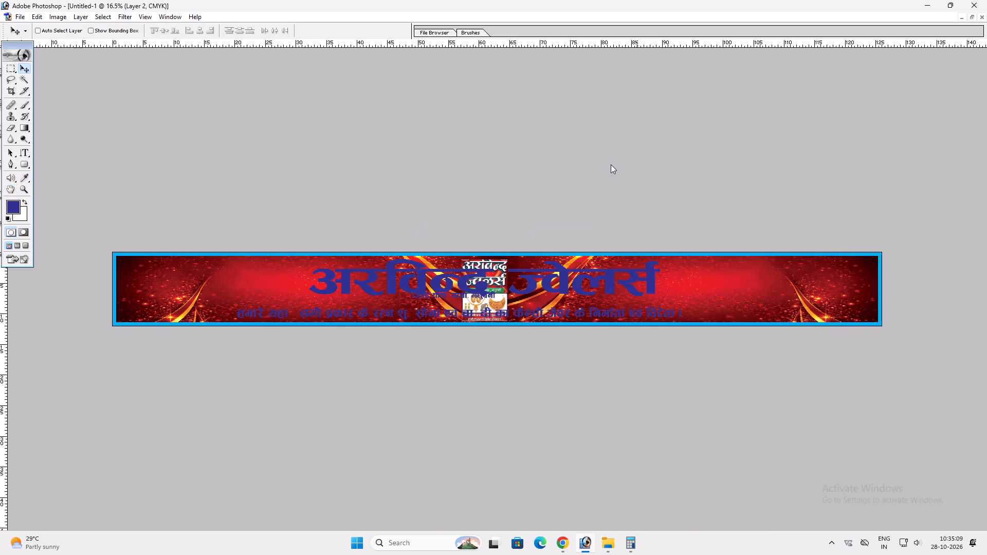
scroll(635, 204, up, 4)
click(633, 200)
drag(422, 281, 246, 76)
key(Return)
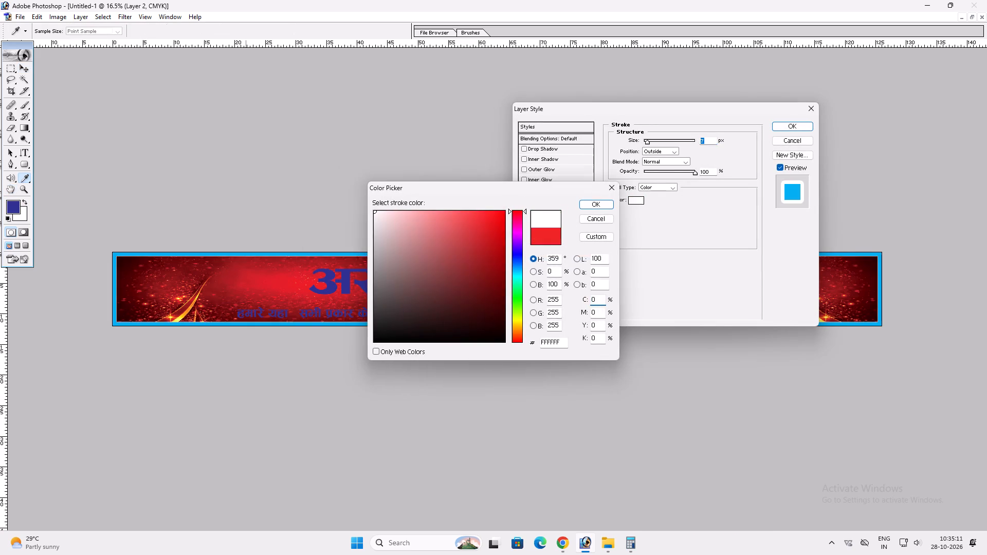
scroll(562, 185, up, 9)
key(Return)
Select the reference picture layer and bring it to the front of the layer stack.
key(ctrl+plus)
key(ctrl+plus)
key(ctrl+plus)
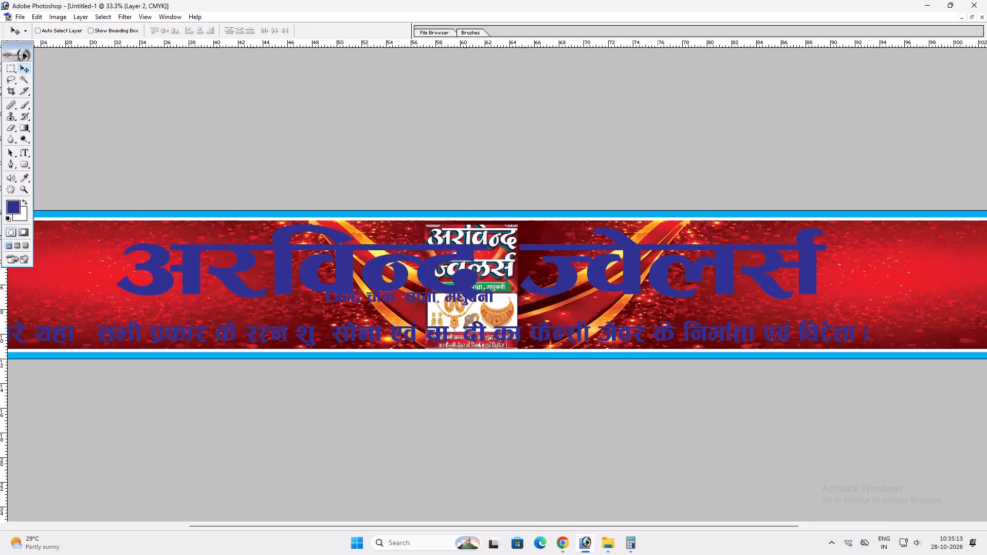
key(space)
key(space)
key(space)
key(space)
key(space)
key(space)
key(space)
key(space)
key(space)
key(space)
key(space)
key(space)
right_click(526, 335)
drag(538, 337, 551, 338)
scroll(552, 334, up, 2)
key(v)
key(ctrl+plus)
key(ctrl+plus)
key(ctrl+plus)
key(ctrl+plus)
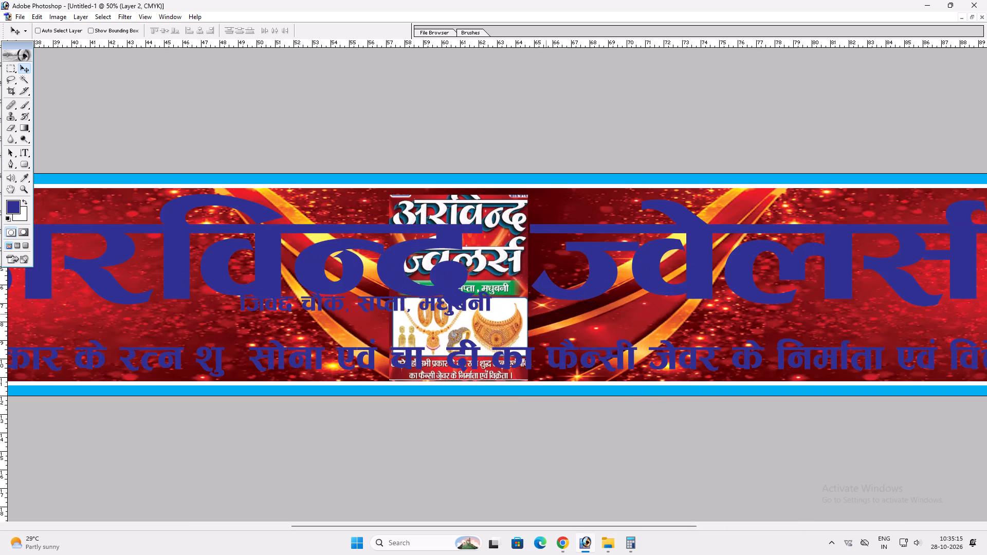
ctrl+click(498, 311)
key(ctrl+shift+bracketright)
key(v)
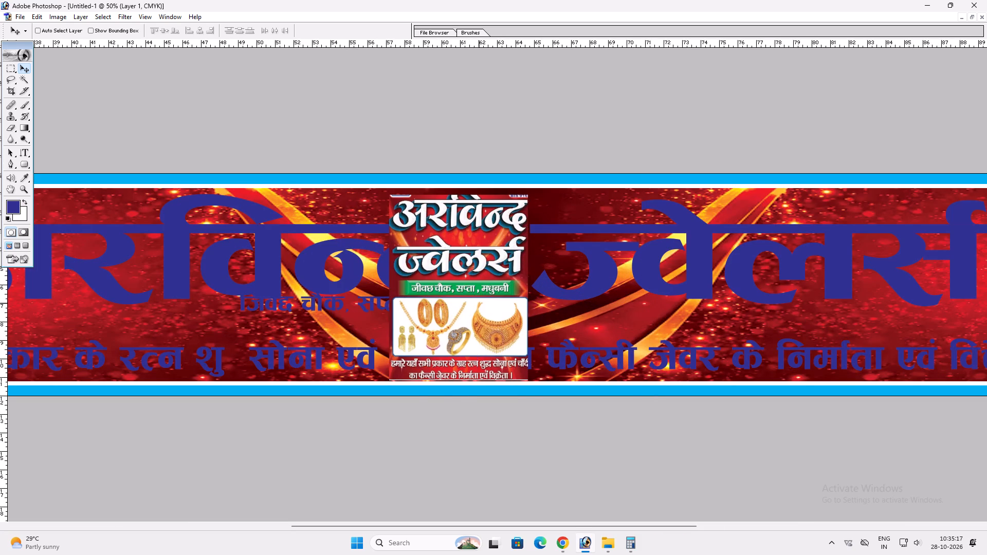
Move the reference picture clear of the heading, starting about 98 inches from the banner's left edge.
drag(480, 300, 490, 323)
key(space)
key(space)
key(space)
right_click(483, 287)
click(491, 289)
scroll(502, 287, up, 3)
key(v)
drag(479, 295, 702, 286)
key(ctrl+plus)
key(ctrl+plus)
key(space)
click(701, 295)
Change the font of the "अरविन्द ज्वेलर्स" heading to RAJ 10.
key(t)
click(655, 274)
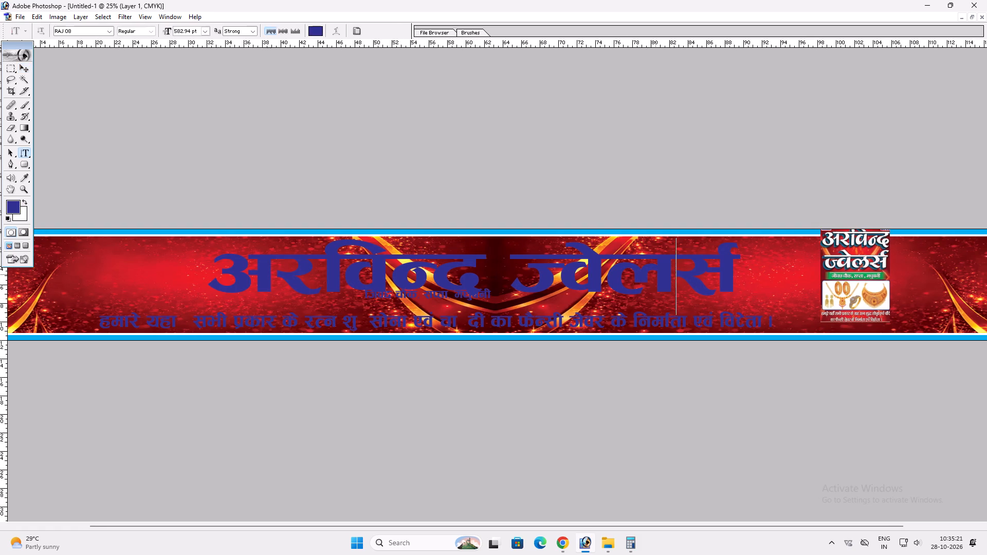
key(ctrl+a)
click(85, 29)
key(Left)
key(Down)
key(Down)
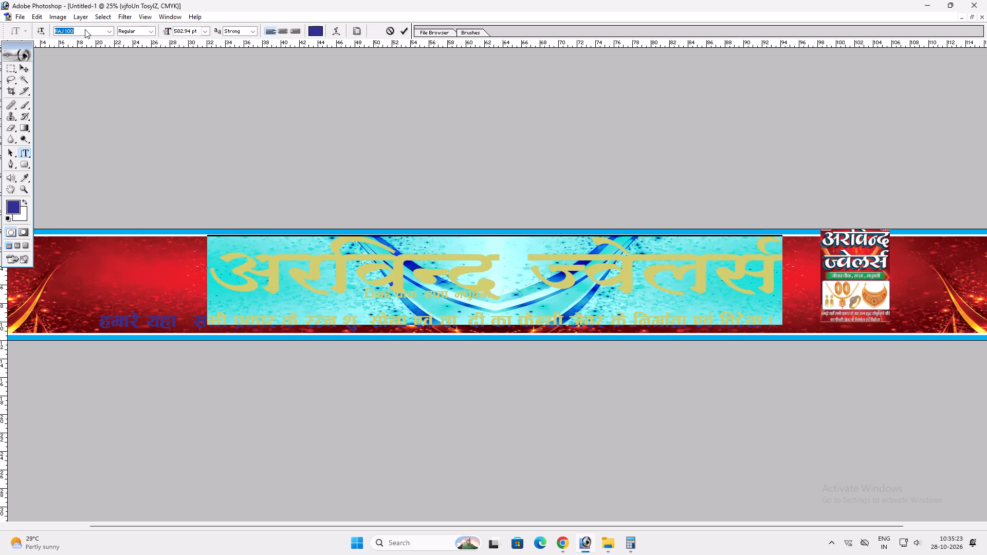
key(Up)
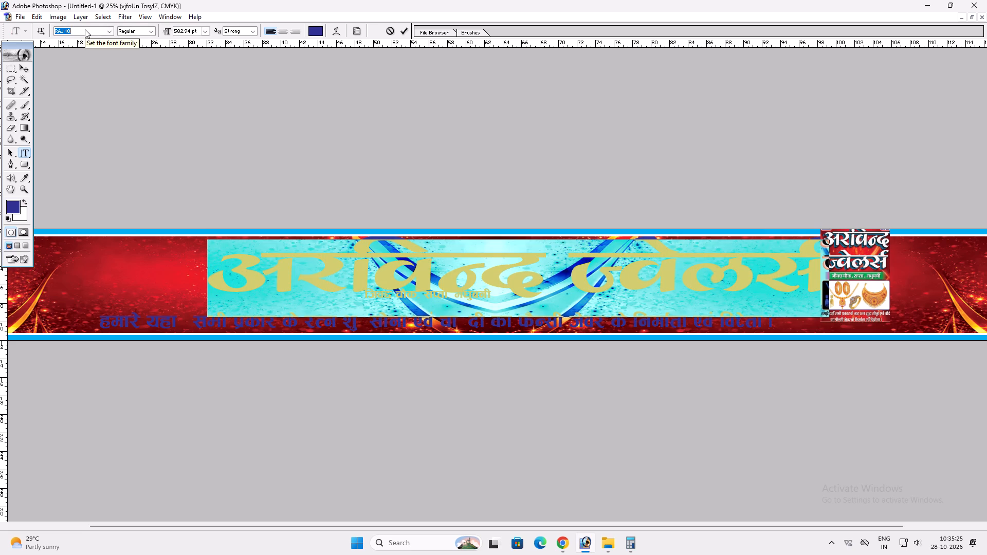
key(Return)
key(Return)
Narrow and slightly reduce the heading to about 56 inches wide and shift it slightly down with Free Transform.
key(ctrl+t)
shift+drag(829, 262, 823, 262)
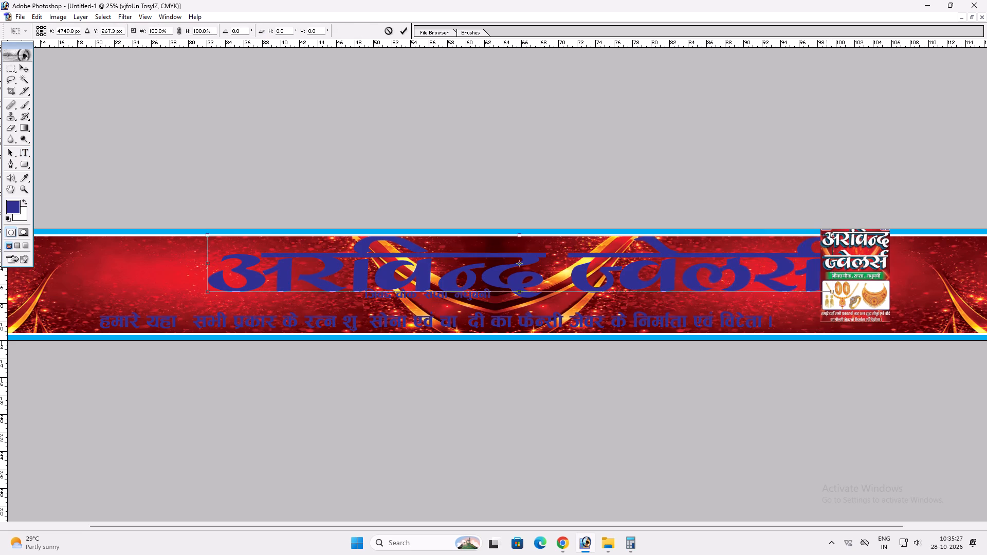
shift+drag(823, 262, 782, 256)
shift+drag(785, 230, 775, 237)
shift+drag(790, 257, 758, 256)
shift+drag(694, 295, 689, 300)
key(shift+Return)
text(vv)
Move the heading about 5 inches to the left on the banner.
key(space)
key(space)
key(space)
key(space)
right_drag(620, 289, 630, 290)
drag(635, 292, 643, 294)
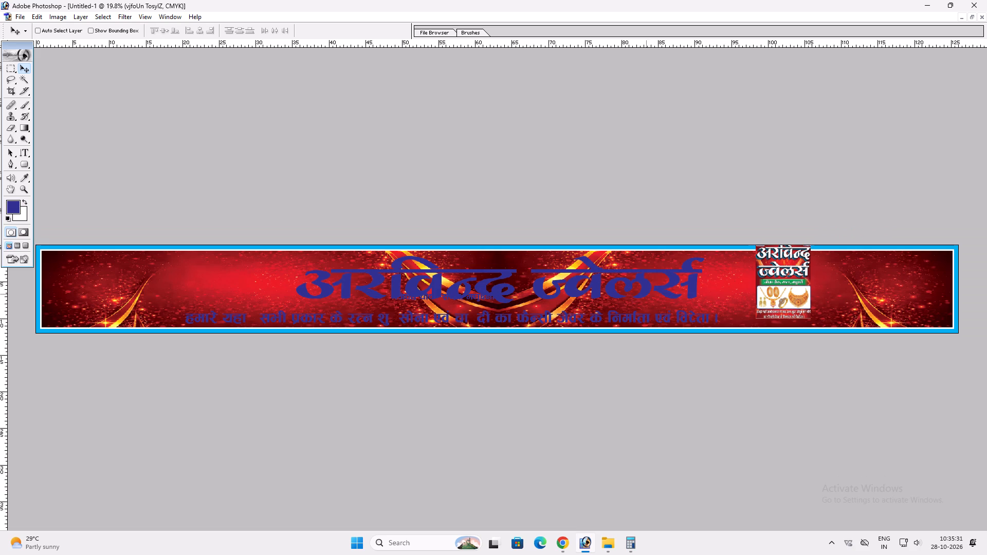
key(v)
drag(716, 301, 679, 299)
key(ctrl+plus)
key(ctrl+plus)
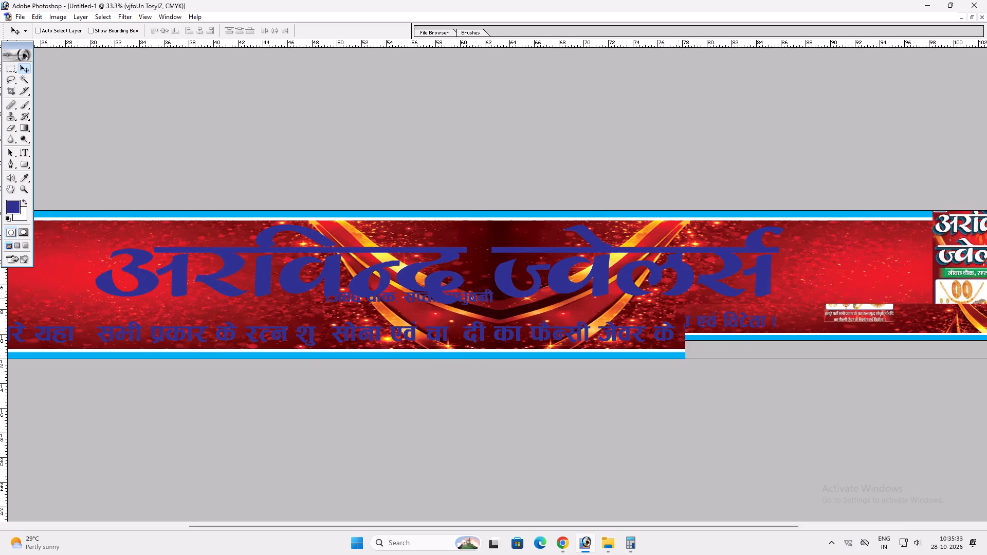
Move the reference picture down about 2 inches on the banner.
key(space)
key(space)
key(space)
key(space)
key(space)
key(space)
key(space)
right_drag(638, 298, 643, 300)
drag(653, 304, 665, 307)
key(v)
ctrl+click(782, 295)
drag(780, 291, 775, 307)
key(ctrl+plus)
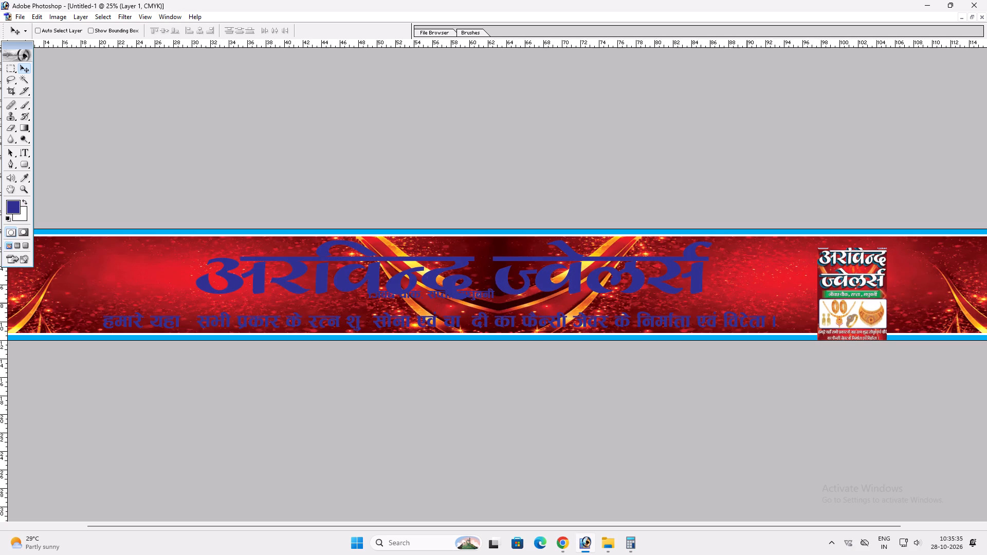
Send the reference picture to the back, behind the red-and-gold background.
key(space)
key(ctrl+shift+bracketleft)
key(v)
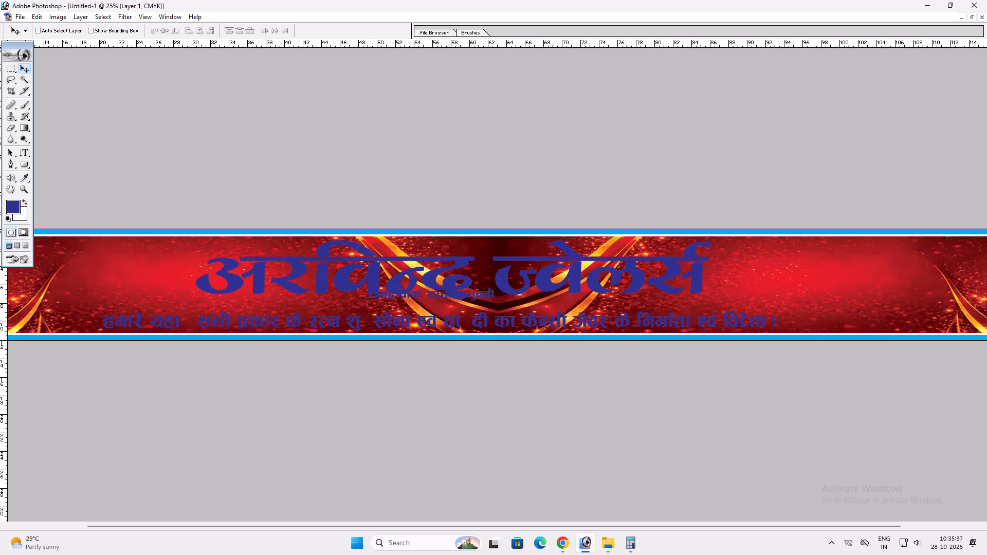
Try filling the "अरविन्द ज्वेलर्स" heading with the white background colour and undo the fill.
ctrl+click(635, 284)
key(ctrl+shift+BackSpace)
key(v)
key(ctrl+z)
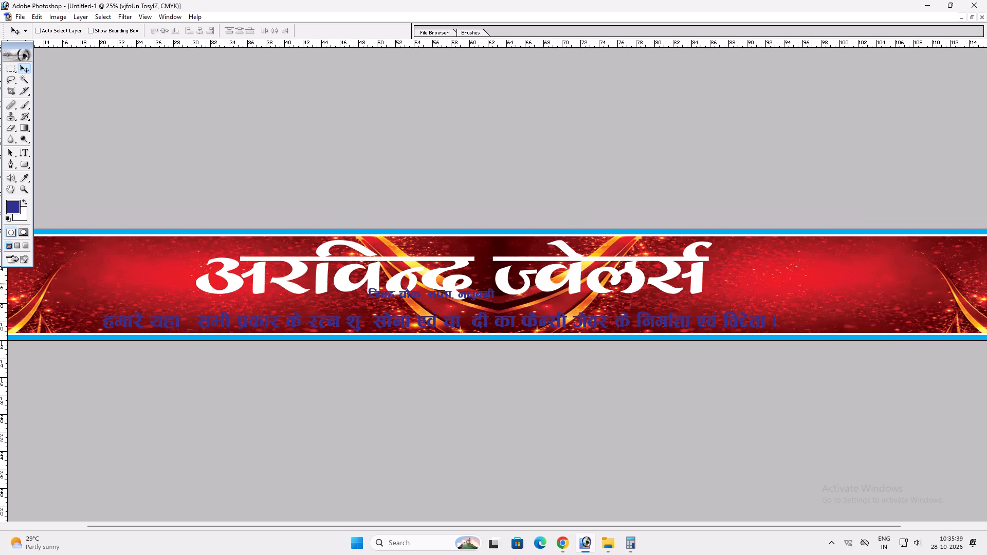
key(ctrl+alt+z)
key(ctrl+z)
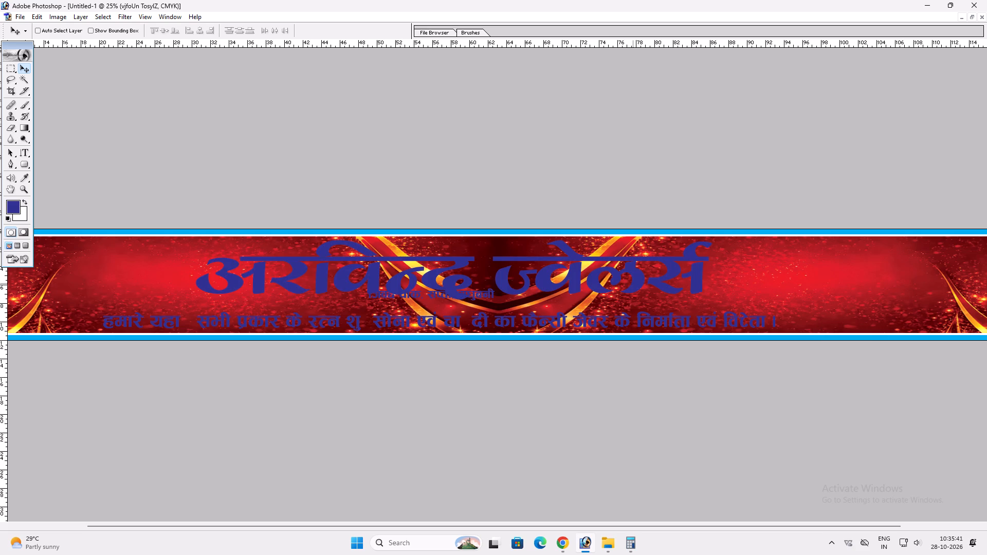
Fill the "अरविन्द ज्वेलर्स" heading with the white background colour.
key(ctrl+shift+BackSpace)
key(v)
Change the font of the "हमारे यहाँ…" tagline beneath the heading to RAJ 04.
scroll(628, 285, up, 3)
key(space)
key(space)
key(space)
key(space)
key(space)
key(space)
key(space)
key(space)
key(space)
key(space)
key(space)
right_click(591, 317)
drag(613, 324, 620, 326)
scroll(620, 323, up, 1)
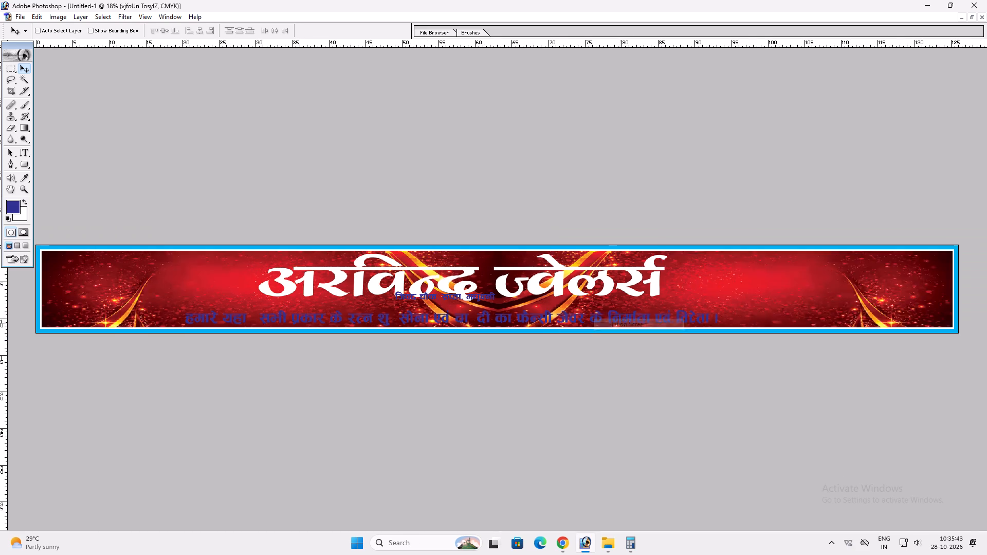
scroll(620, 323, up, 1)
key(t)
click(478, 318)
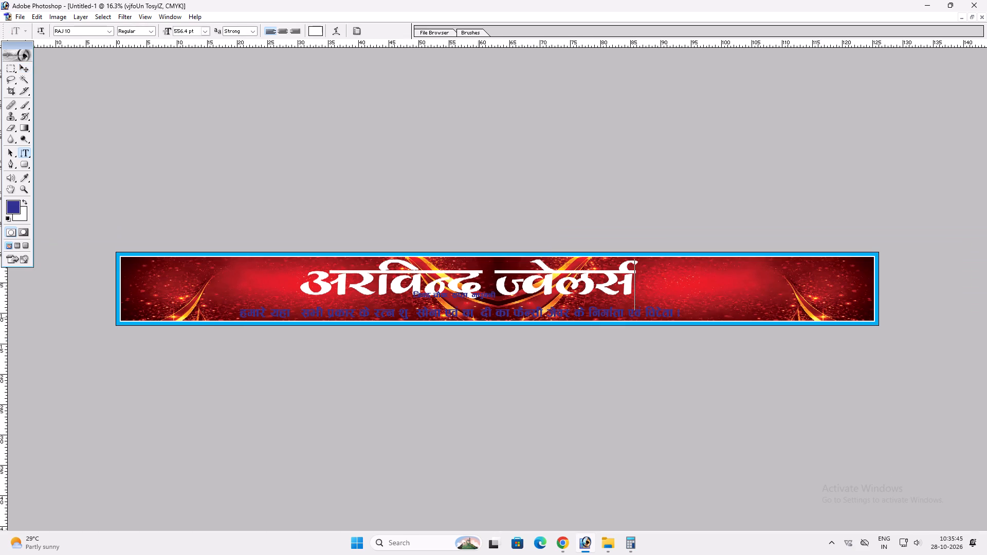
key(Return)
click(619, 312)
key(Return)
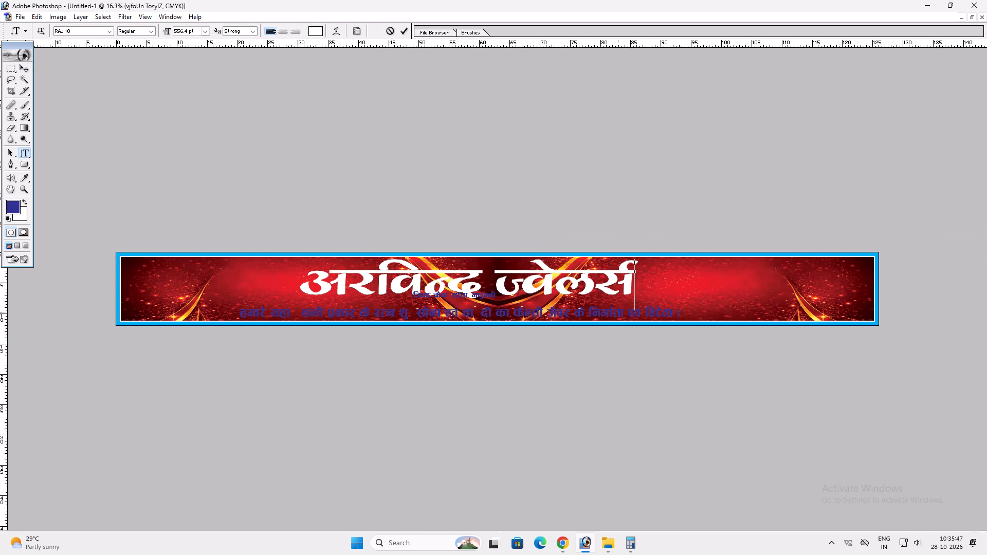
click(260, 319)
key(ctrl+a)
click(89, 29)
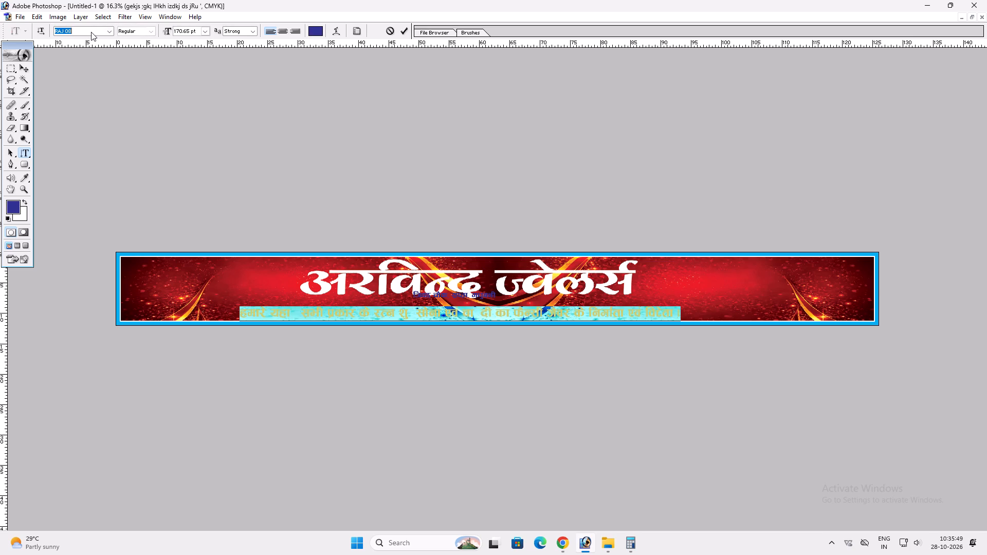
key(Down)
key(Down)
key(Down)
text(ra)
key(Down)
key(Down)
key(Down)
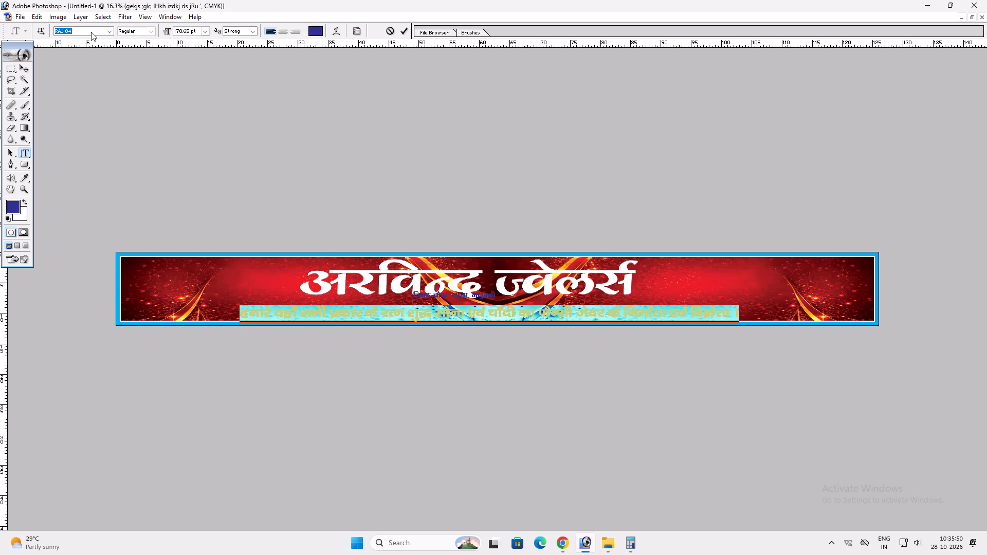
key(Down)
key(Up)
key(Return)
key(Return)
key(v)
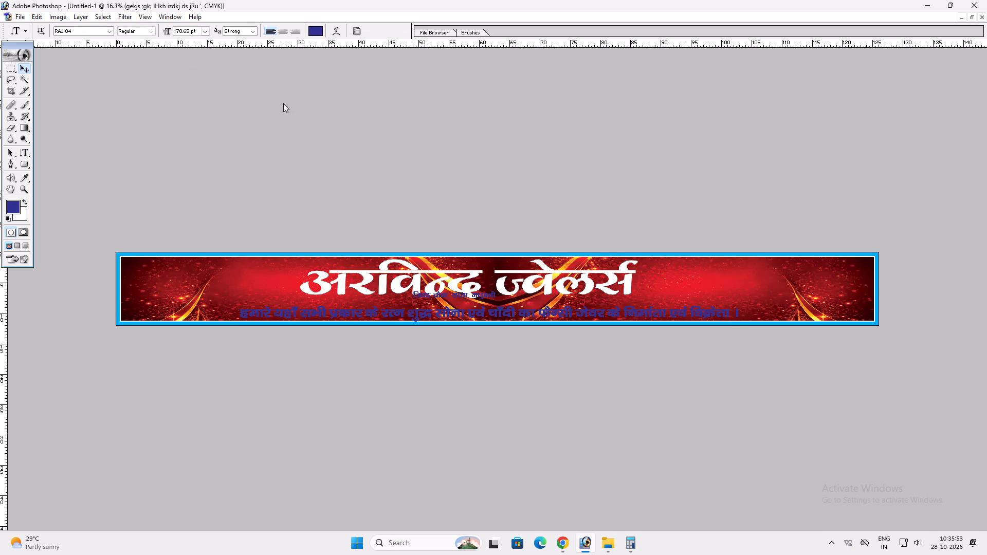
Scale the tagline down to about 69 inches wide and shift it slightly left and up.
key(ctrl+t)
alt+shift+drag(742, 319, 700, 317)
key(Return)
key(v)
drag(665, 315, 657, 315)
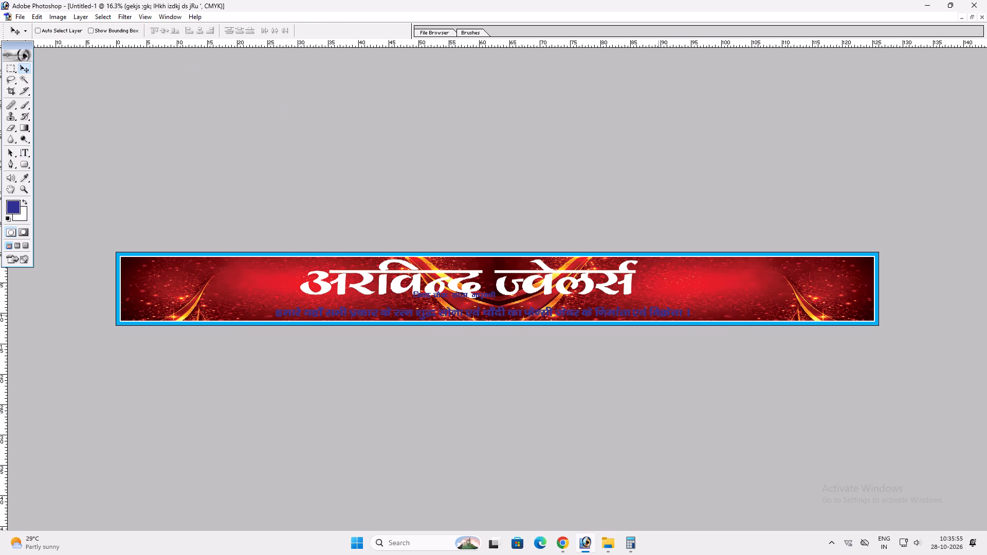
drag(657, 315, 653, 313)
key(v)
Copy a strip about 73 inches wide around the tagline from the Background layer, paste it, and raise it above the red artwork.
key(m)
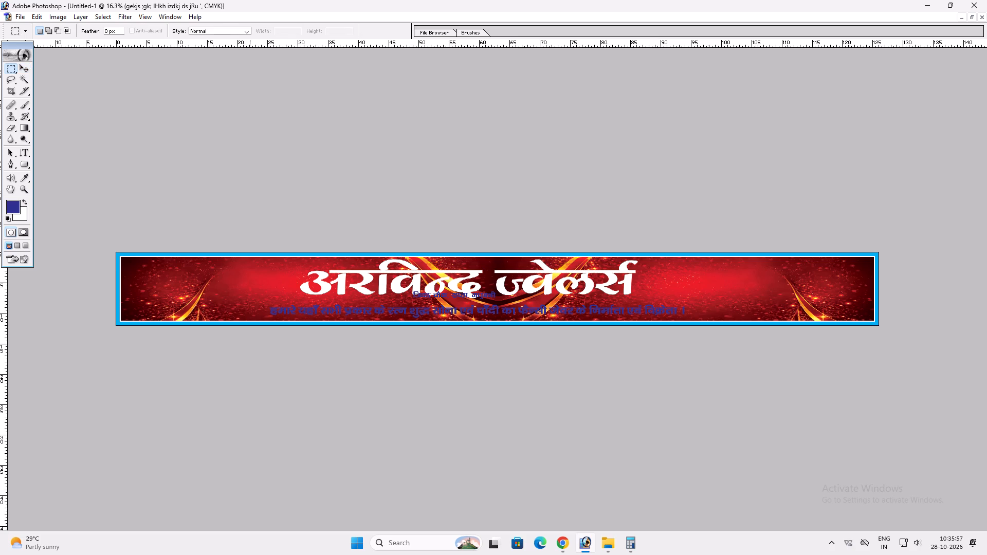
drag(246, 301, 687, 348)
key(v)
right_click(697, 308)
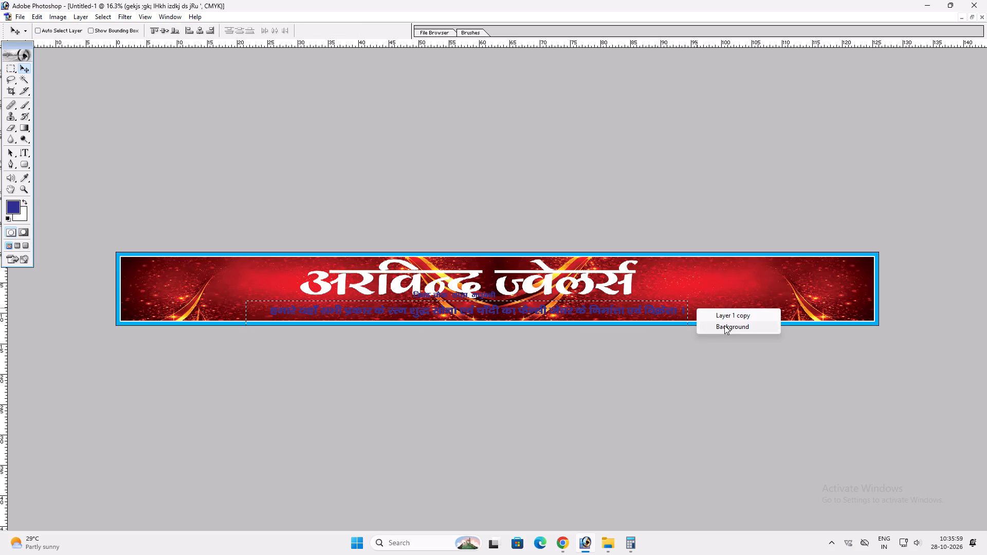
click(724, 325)
key(ctrl+c)
key(ctrl+v)
key(ctrl+bracketright)
key(ctrl+bracketright)
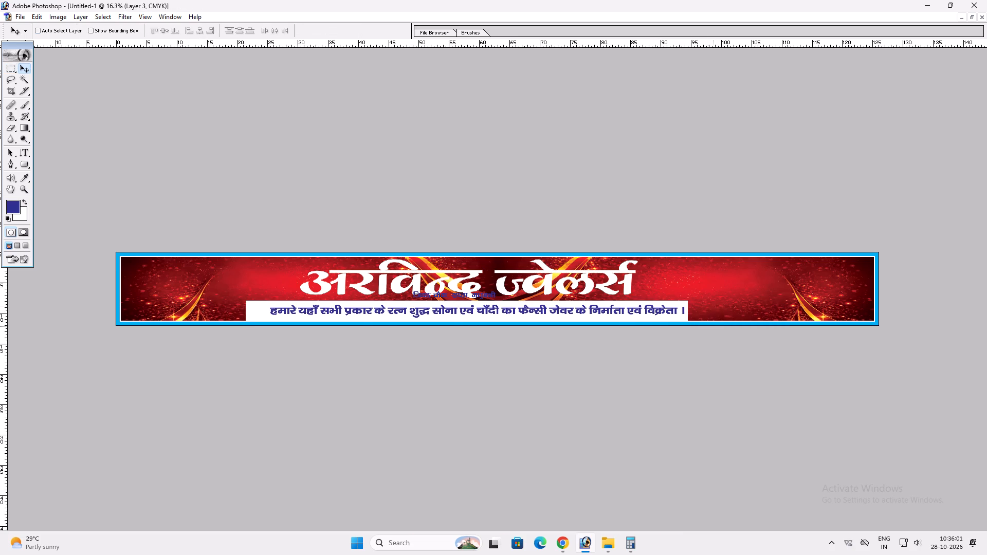
Reduce the pasted white strip's height to 85.5% and flare its bottom corners outward into a trapezoid.
key(ctrl+t)
shift+click(687, 318)
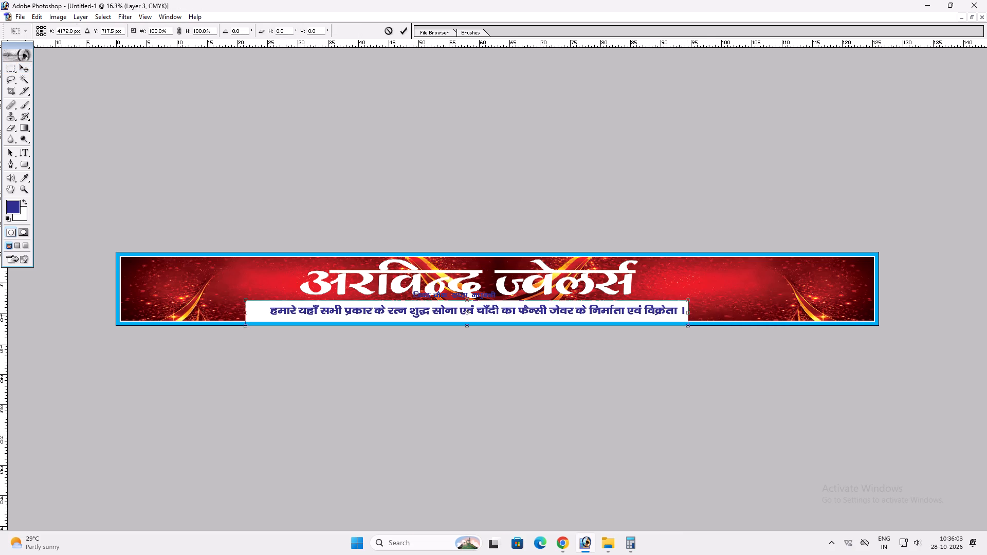
shift+click(687, 314)
shift+click(668, 305)
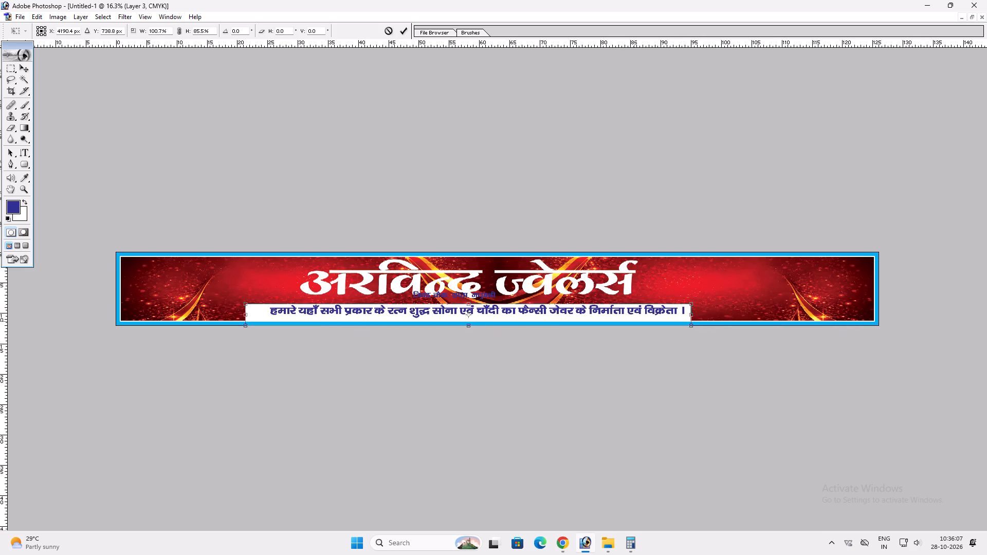
ctrl+shift+drag(691, 324, 710, 326)
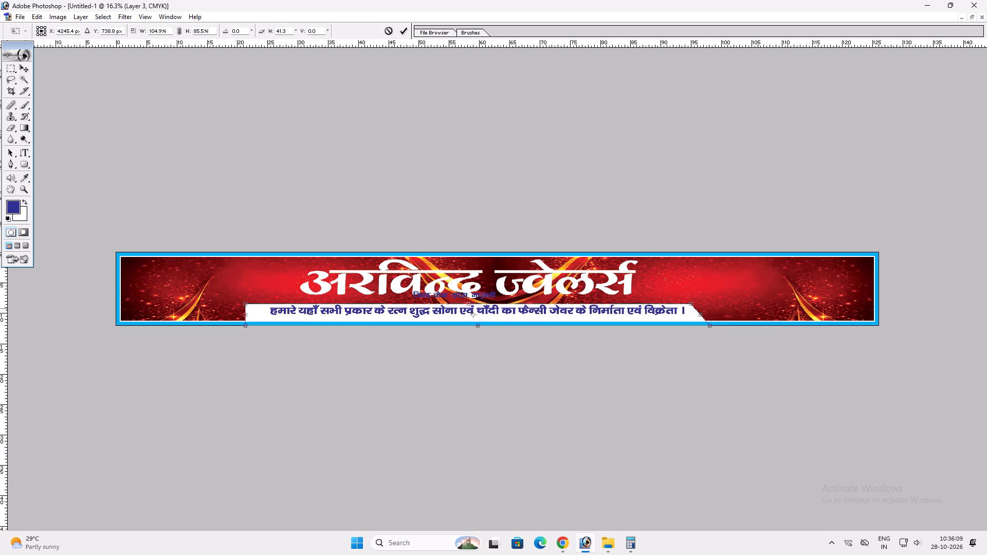
ctrl+shift+drag(245, 323, 224, 324)
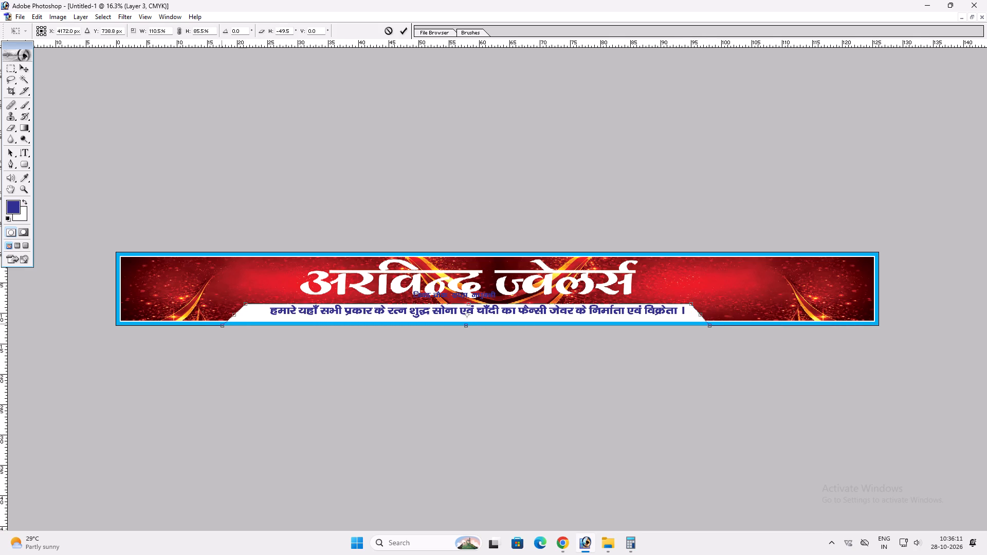
ctrl+shift+drag(224, 324, 227, 324)
key(Return)
key(v)
Move the tagline about 2 inches left to centre it on the white strip.
click(409, 318)
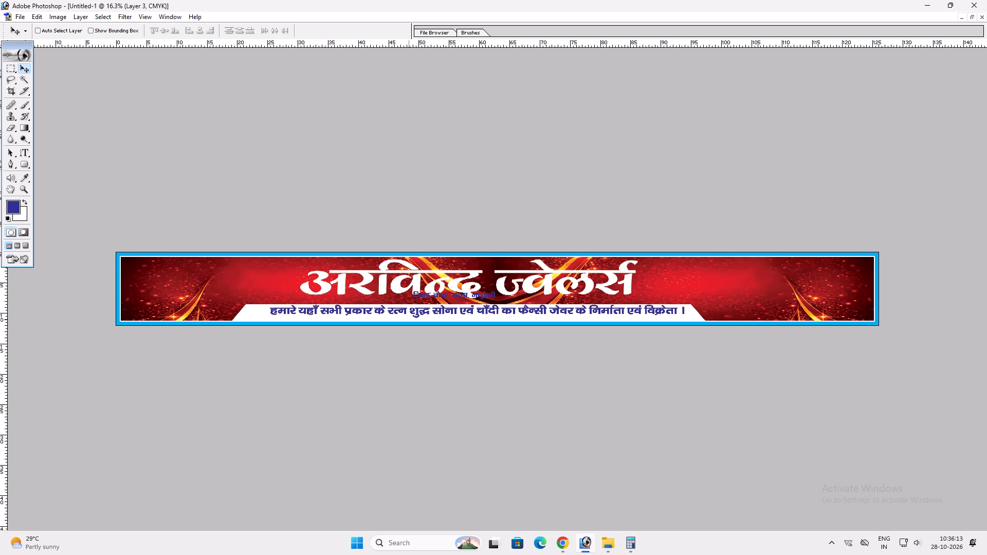
key(ctrl+plus)
key(ctrl+plus)
key(space)
key(ctrl+plus)
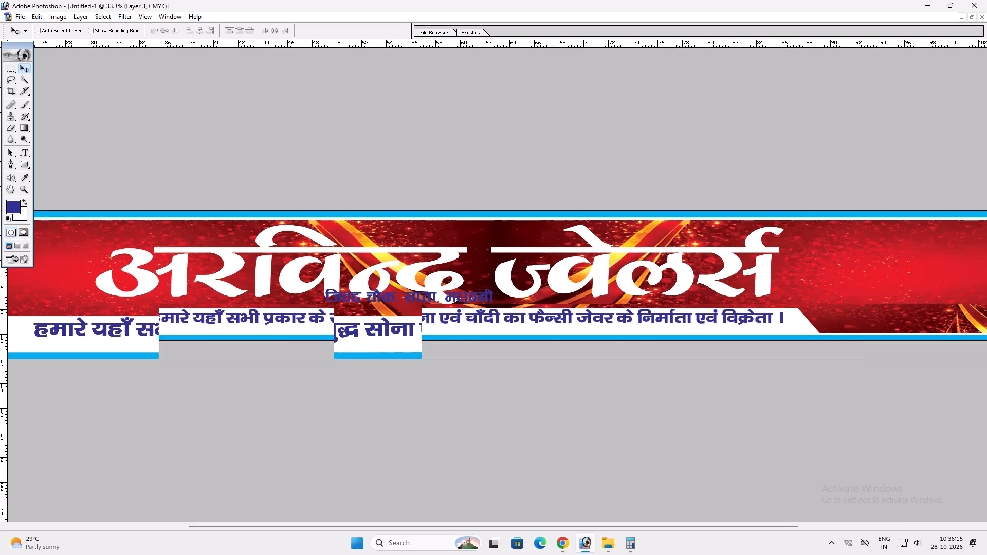
key(ctrl+space)
key(ctrl+space)
key(ctrl+space)
key(ctrl+space)
key(ctrl+space)
key(ctrl+space)
key(ctrl+space)
key(ctrl+space)
key(ctrl+space)
key(ctrl+space)
key(ctrl+space)
key(ctrl+space)
key(ctrl+space)
key(ctrl+space)
key(ctrl+space)
key(ctrl+space)
key(ctrl+space)
key(ctrl+space)
key(ctrl+space)
key(ctrl+space)
drag(413, 325, 440, 379)
right_click(440, 331)
right_click(440, 331)
drag(458, 338, 465, 340)
key(v)
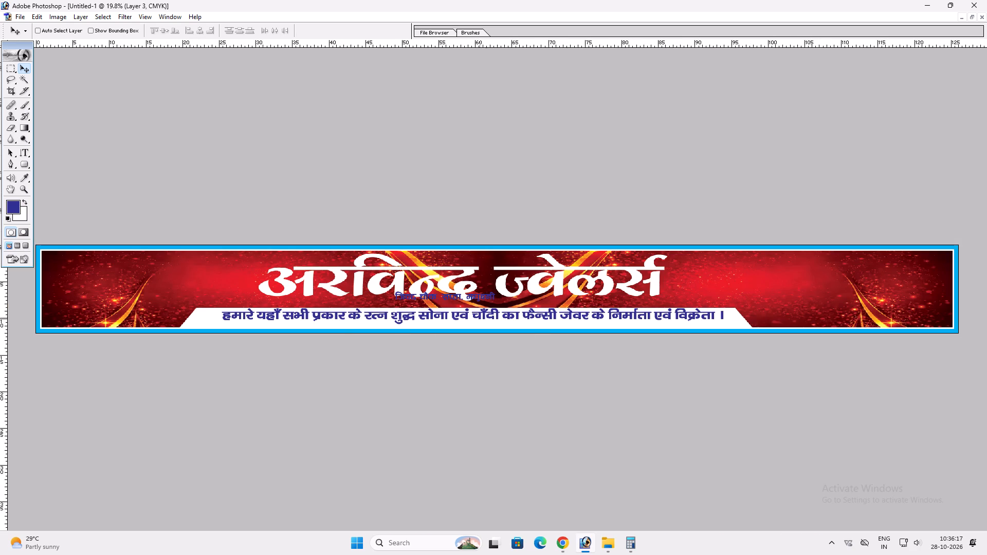
ctrl+click(480, 318)
drag(480, 318, 467, 320)
Enlarge the tagline to about 73 inches wide about its centre and nudge it up slightly.
key(ctrl+t)
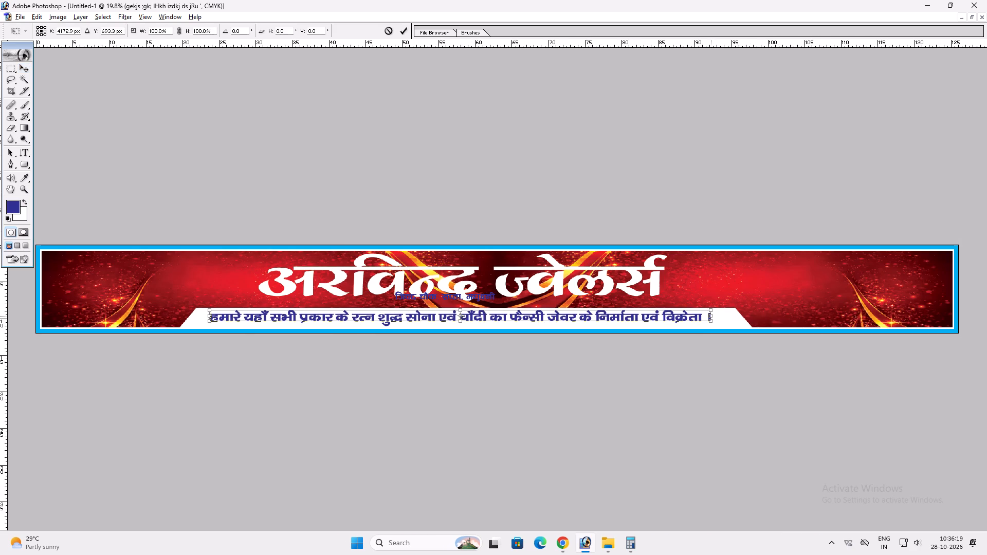
alt+shift+drag(711, 316, 727, 316)
key(shift+Return)
key(v)
key(ctrl+t)
ctrl+click(646, 321)
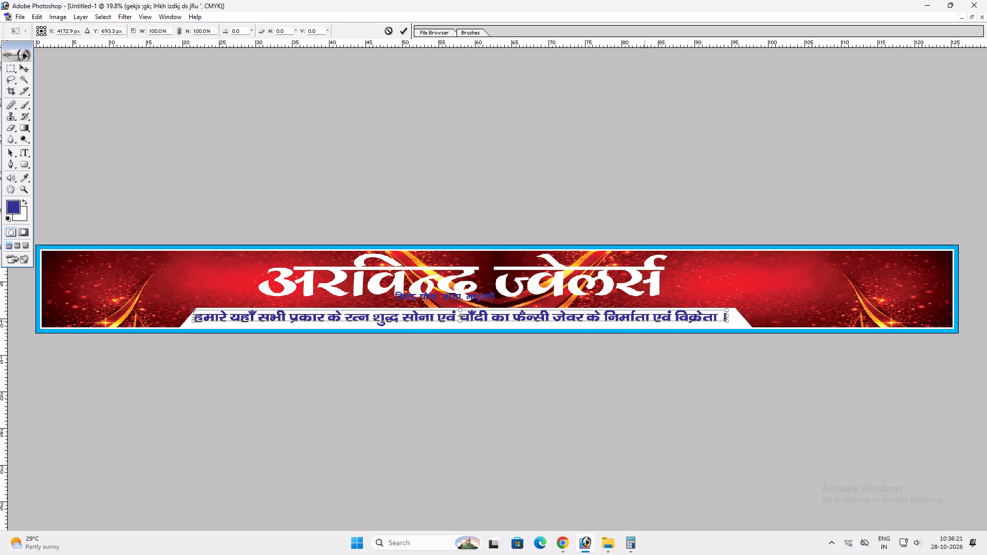
key(shift+Return)
key(v)
key(Up)
key(Up)
key(Up)
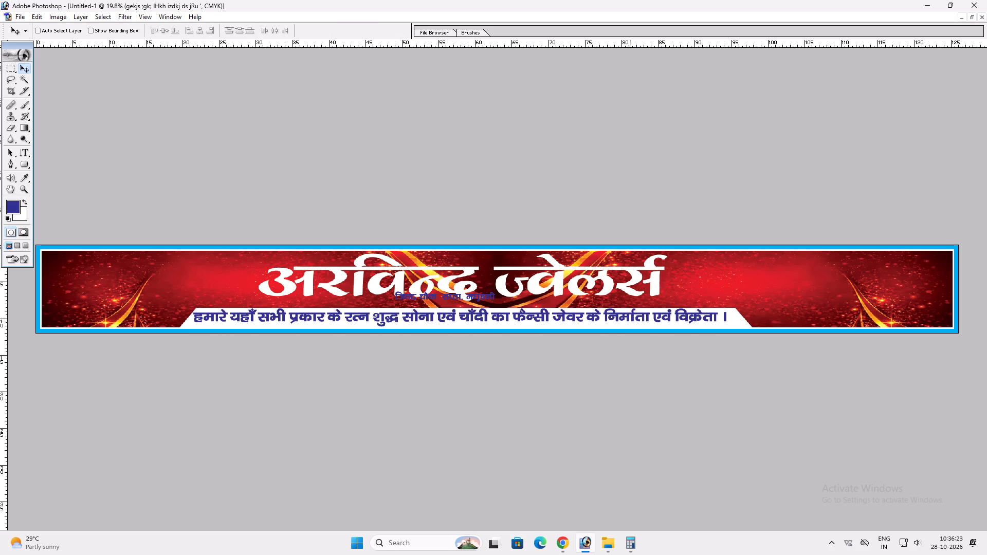
Scale the tagline back to about 70 inches wide and nudge it slightly down and right on the white strip.
key(ctrl+t)
alt+shift+drag(728, 315, 719, 313)
key(shift+Return)
text(vv)
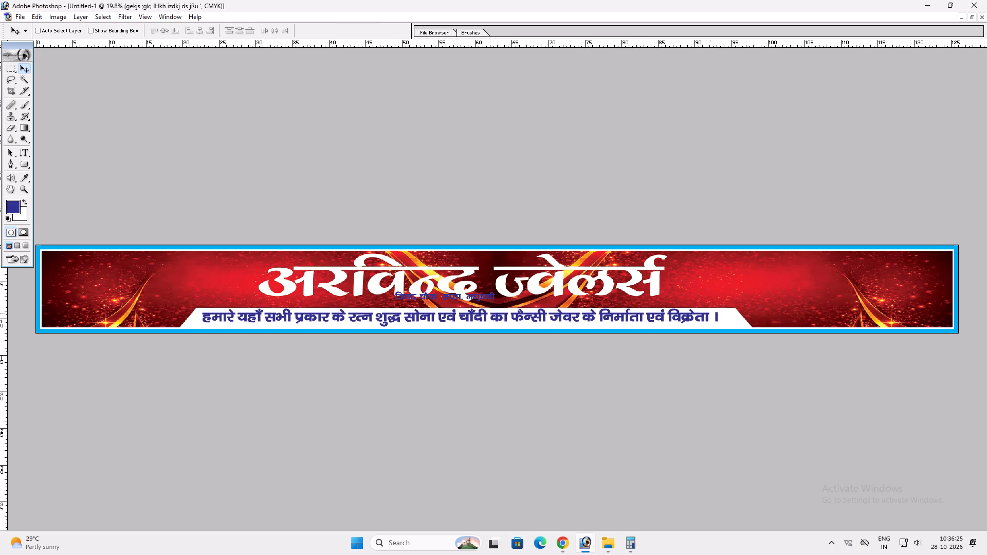
key(Down)
key(Down)
key(Right)
key(Right)
key(Right)
key(Right)
key(v)
Stretch the "अरविन्द ज्वेलर्स" heading horizontally from its centre to about 68 inches wide.
key(ctrl+plus)
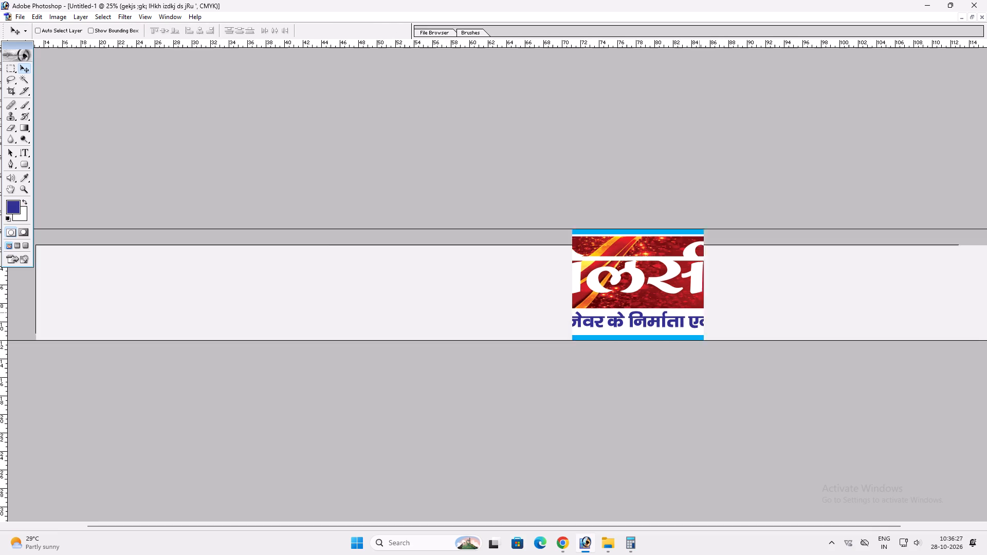
key(space)
key(space)
key(space)
key(space)
key(space)
drag(593, 304, 619, 329)
key(ctrl+plus)
key(space)
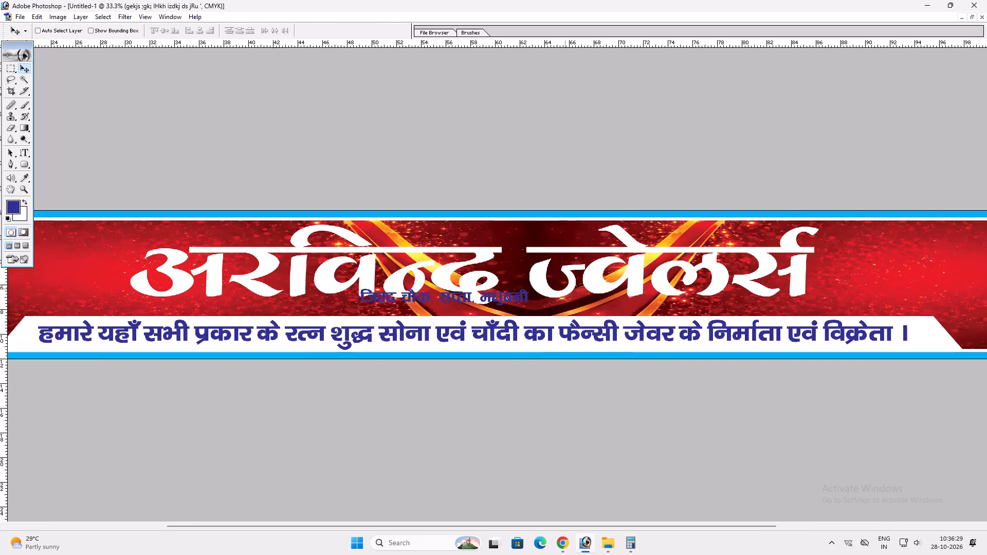
ctrl+click(563, 292)
key(ctrl+t)
alt+shift+drag(822, 265, 897, 257)
key(shift+Return)
text(vv)
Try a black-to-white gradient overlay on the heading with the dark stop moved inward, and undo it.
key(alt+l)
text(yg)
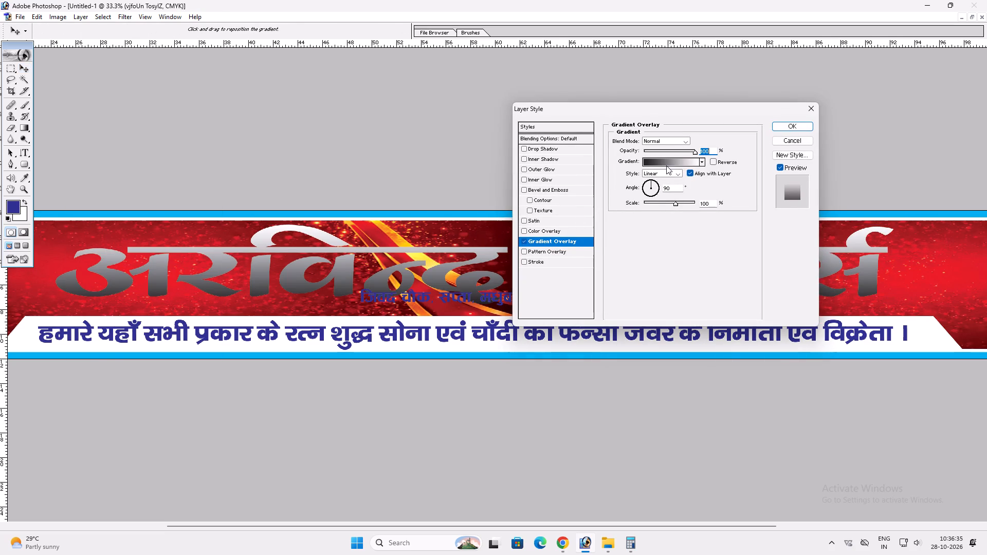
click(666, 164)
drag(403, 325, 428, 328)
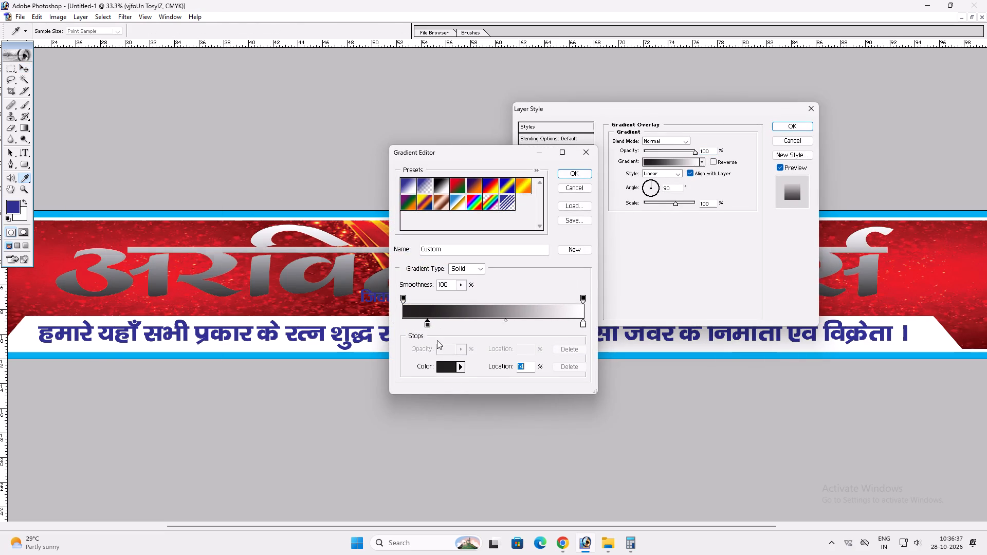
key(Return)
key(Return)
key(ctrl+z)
Add a black outside stroke to the heading and thicken it slightly.
key(alt+l)
key(alt+y)
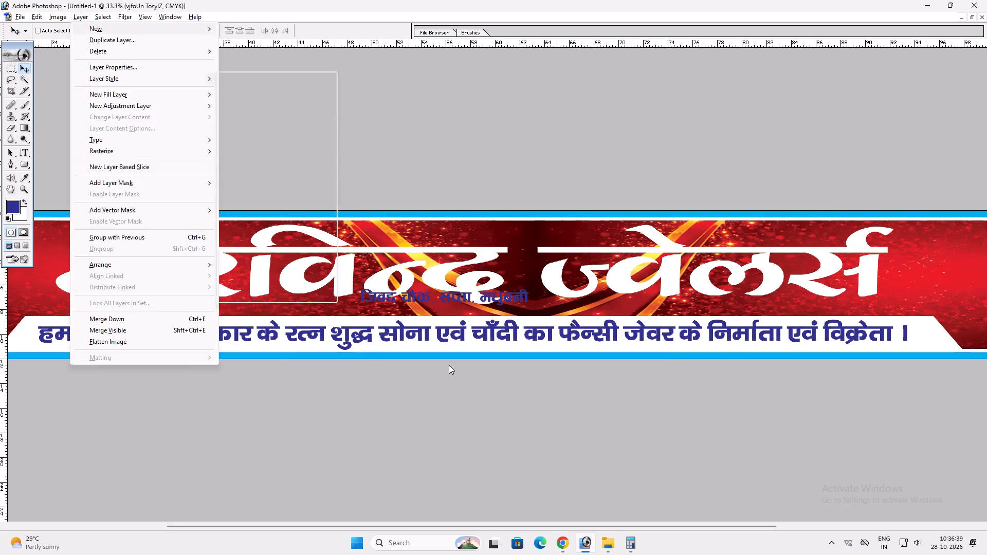
key(k)
scroll(623, 306, up, 6)
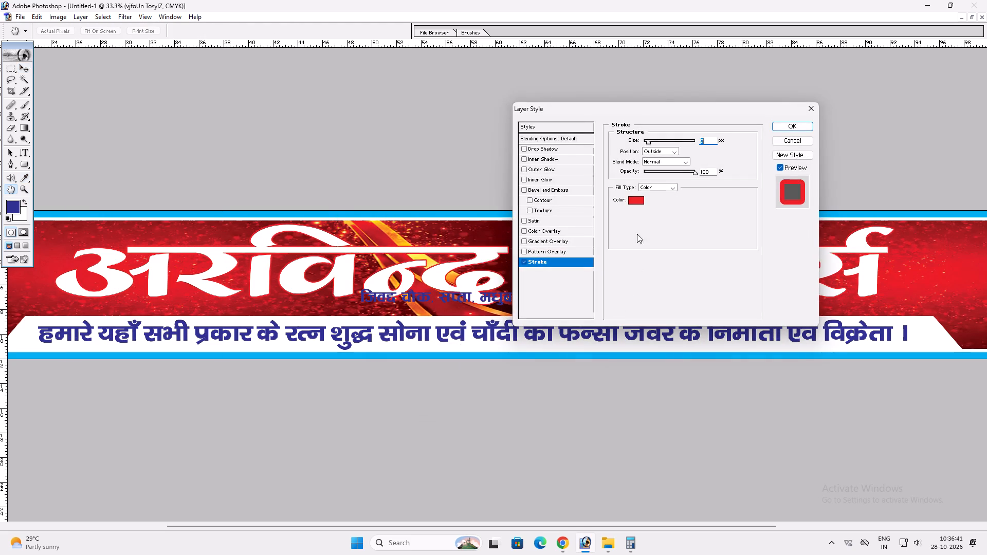
click(641, 202)
drag(421, 319, 583, 366)
key(Return)
scroll(632, 273, up, 2)
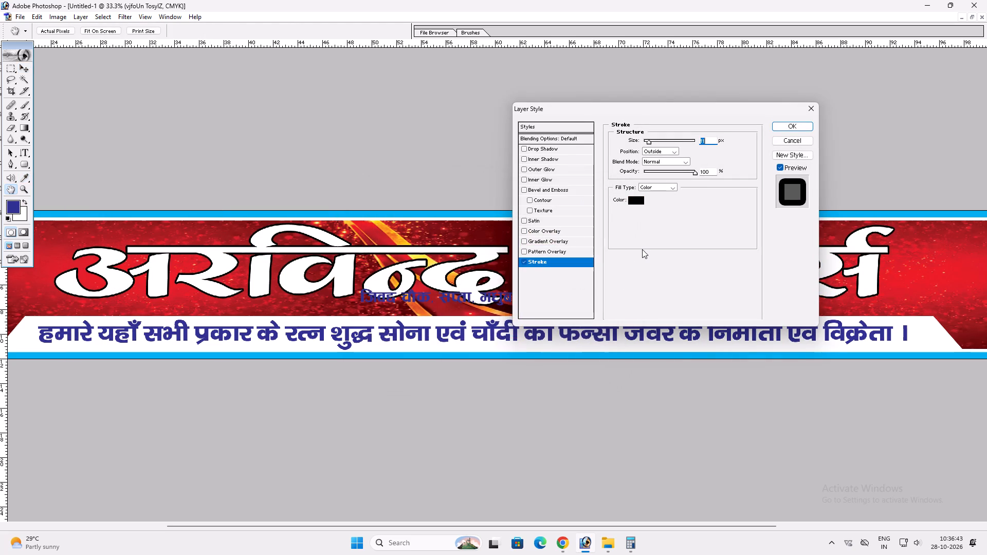
scroll(642, 249, up, 2)
Add an inner bevel to the heading using the Chisel Hard technique and a slightly larger size.
click(573, 194)
click(570, 191)
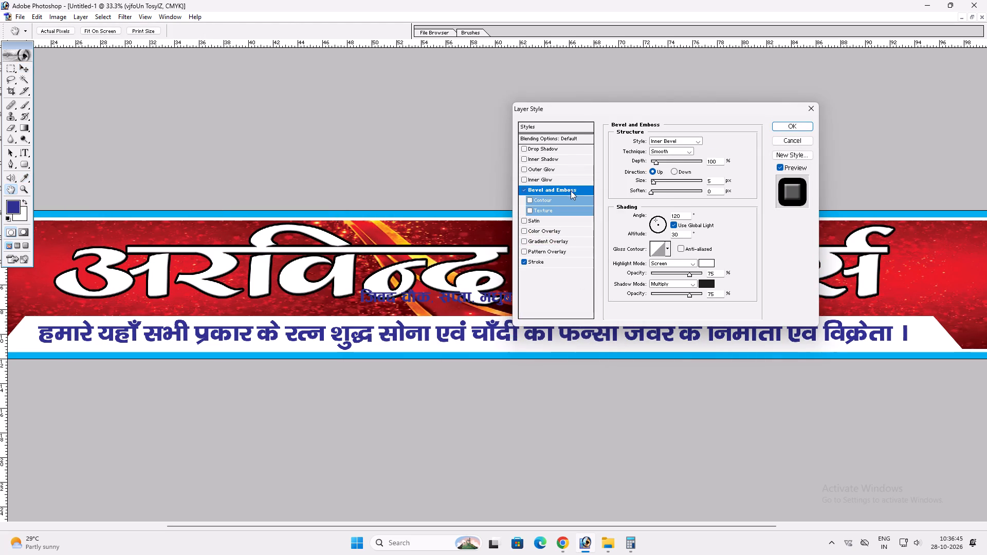
click(667, 151)
click(666, 162)
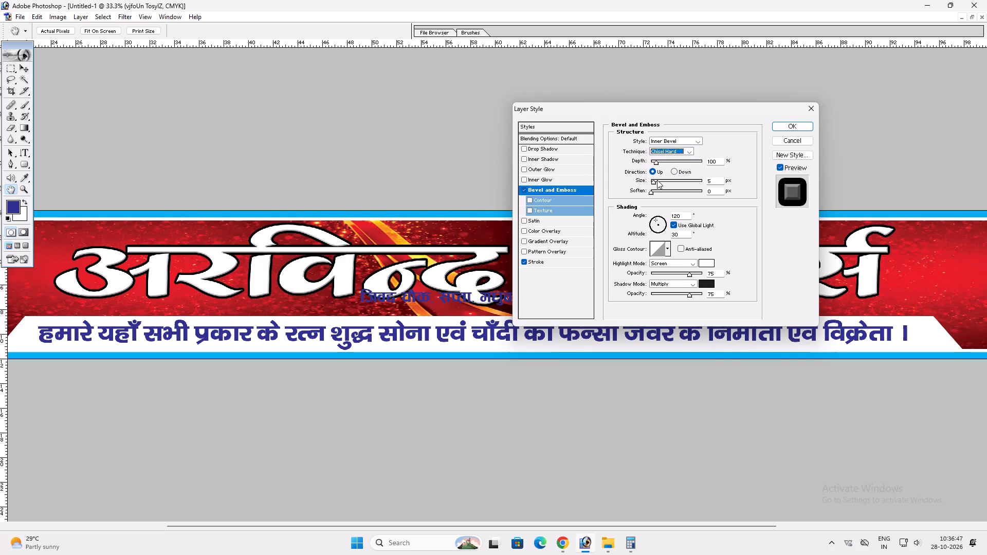
click(655, 181)
Enable the bevel's contour with a 100% range and apply the S-shaped contour preset.
click(574, 202)
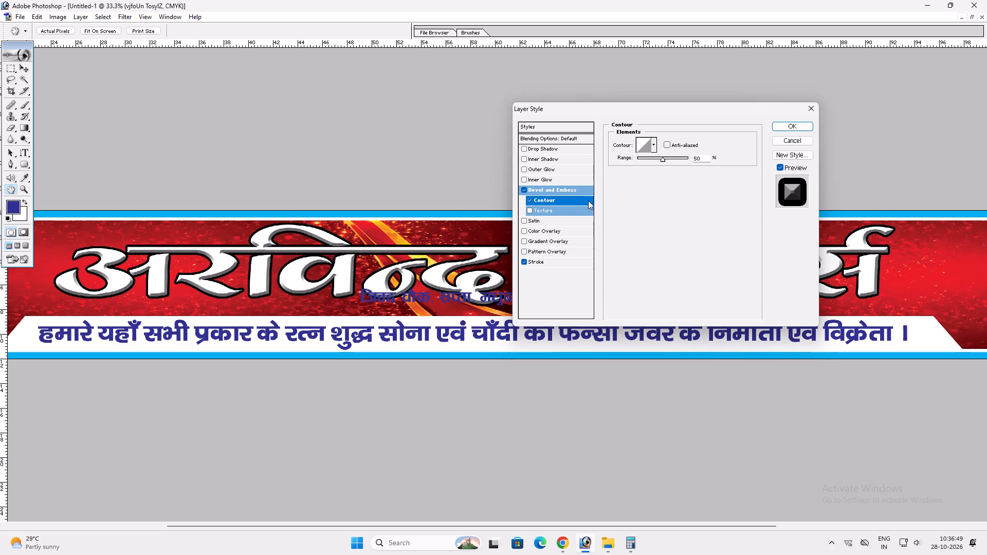
drag(695, 159, 712, 157)
drag(685, 160, 702, 162)
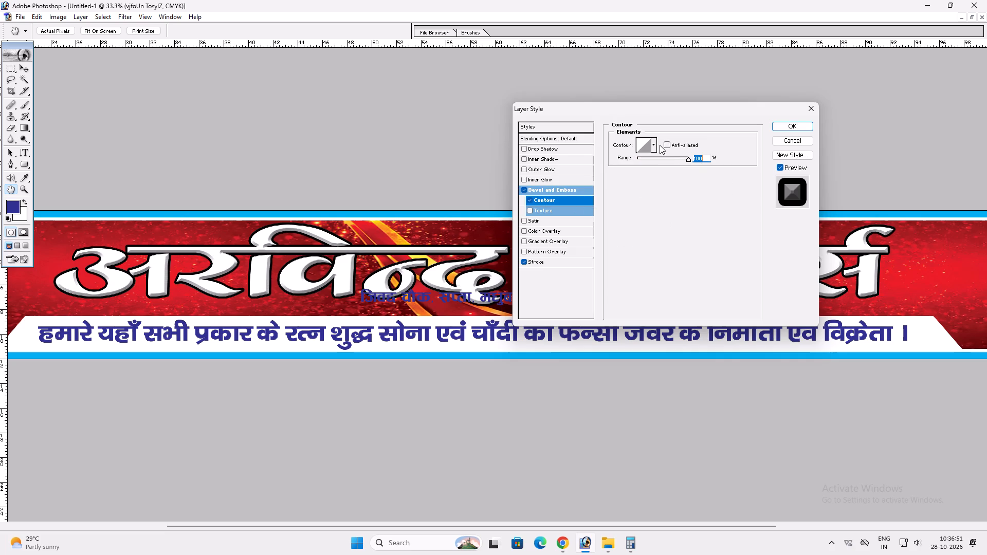
click(654, 142)
double_click(688, 166)
click(685, 167)
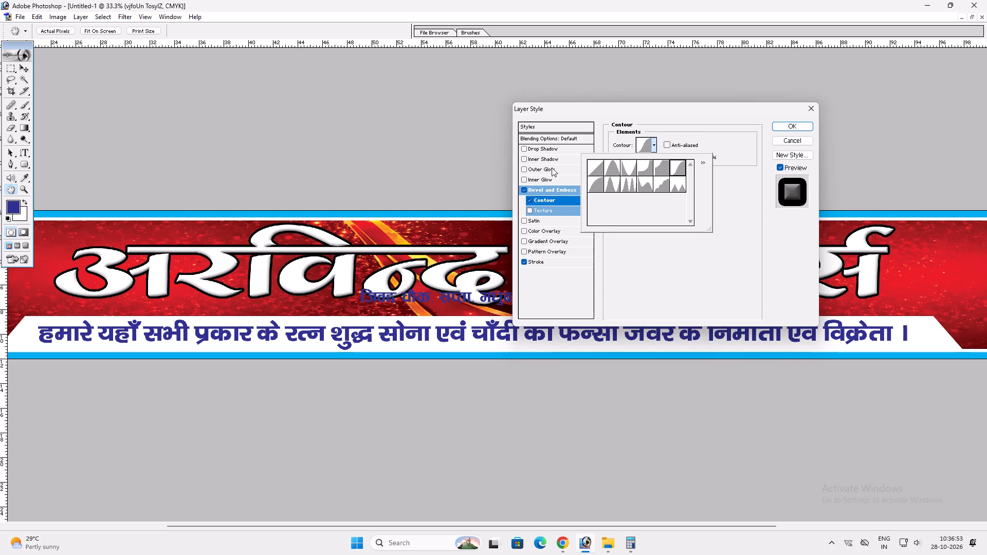
Set the heading bevel's highlight colour to pure cyan, C 100 M 0 Y 0 K 0.
click(559, 196)
click(559, 194)
click(563, 191)
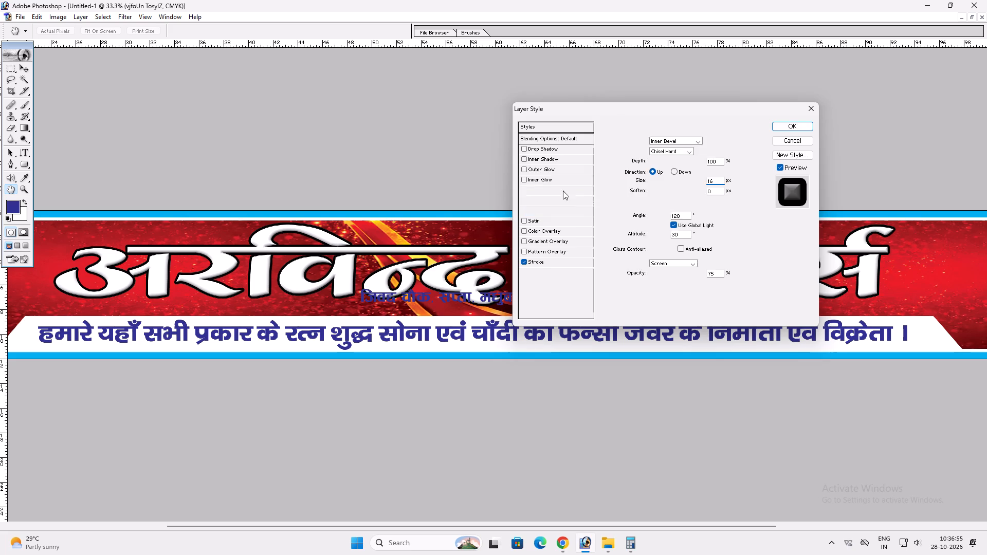
click(712, 261)
text(100)
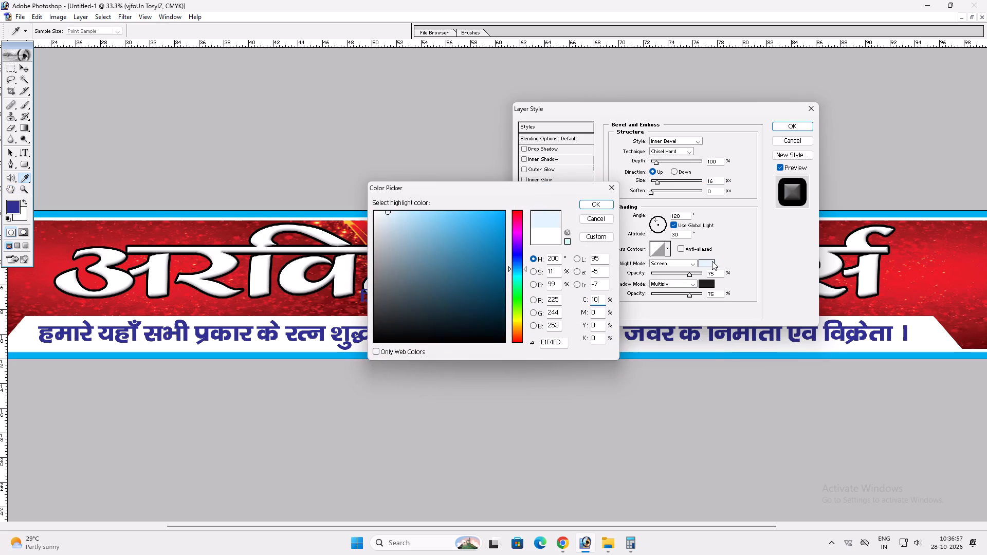
key(Return)
Set the heading bevel's shadow colour to pure cyan, C 100 M 0 Y 0 K 0.
click(711, 281)
text(100)
key(Tab)
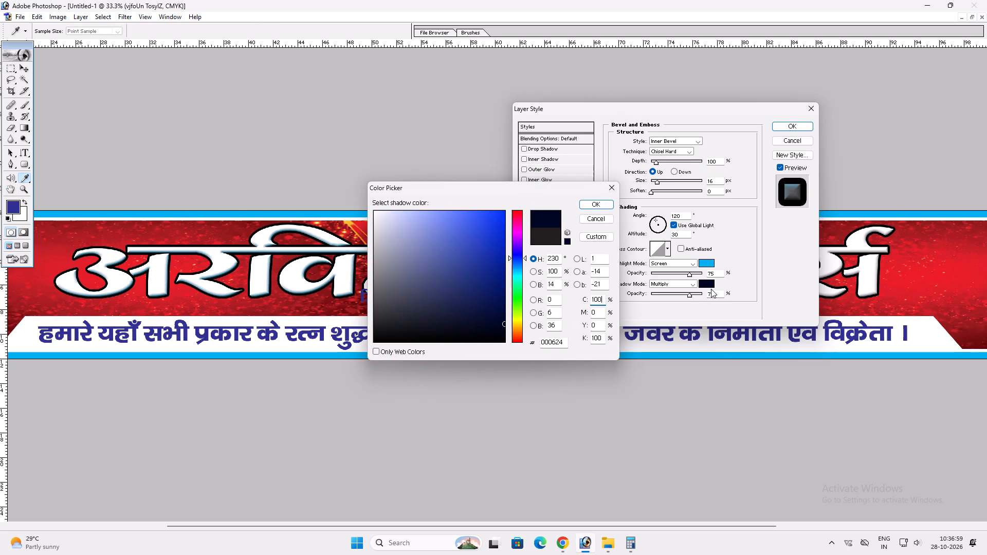
key(Tab)
key(Tab)
key(Tab)
key(shift+Tab)
key(0)
key(Return)
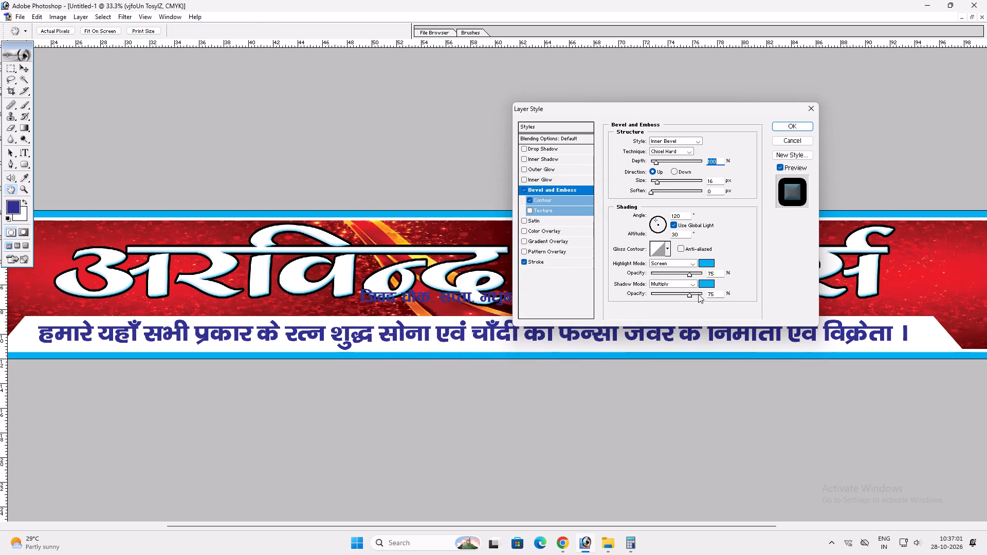
Lower the opacity of the heading bevel's highlight and shadow, reducing the shadow more strongly.
drag(689, 293, 681, 294)
drag(686, 276, 680, 277)
drag(682, 293, 670, 294)
Thin the heading's black outside stroke slightly and apply the layer styles.
click(551, 261)
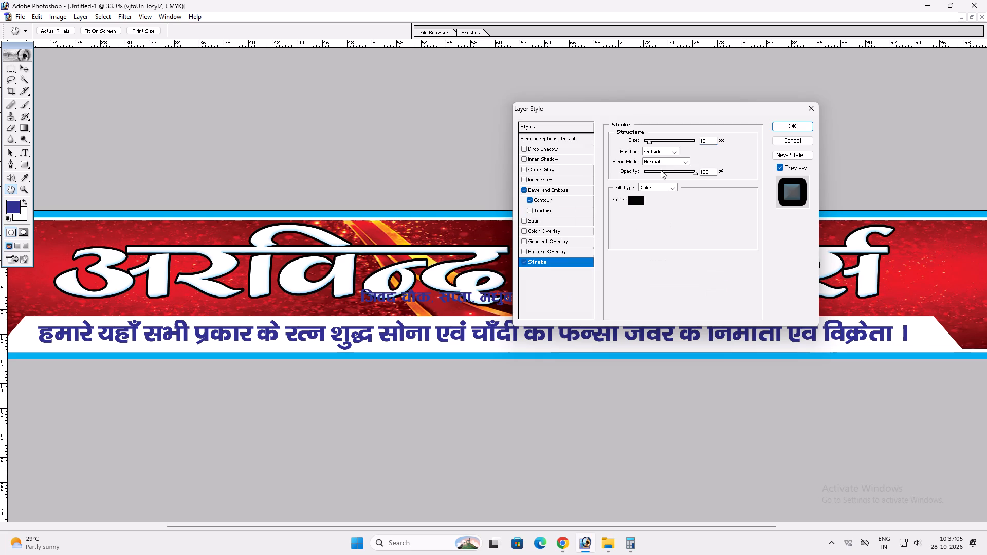
drag(707, 143, 697, 145)
scroll(716, 169, down, 1)
key(Return)
key(v)
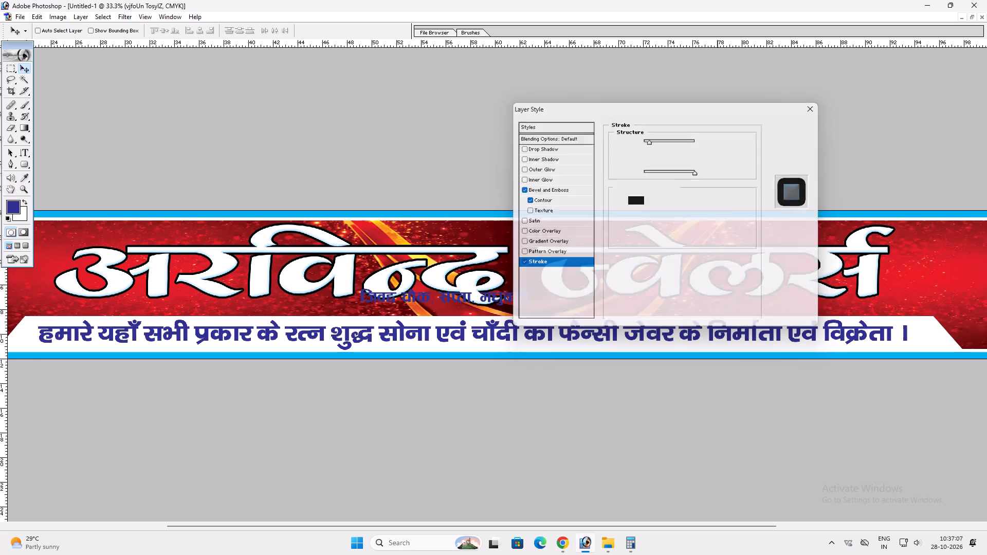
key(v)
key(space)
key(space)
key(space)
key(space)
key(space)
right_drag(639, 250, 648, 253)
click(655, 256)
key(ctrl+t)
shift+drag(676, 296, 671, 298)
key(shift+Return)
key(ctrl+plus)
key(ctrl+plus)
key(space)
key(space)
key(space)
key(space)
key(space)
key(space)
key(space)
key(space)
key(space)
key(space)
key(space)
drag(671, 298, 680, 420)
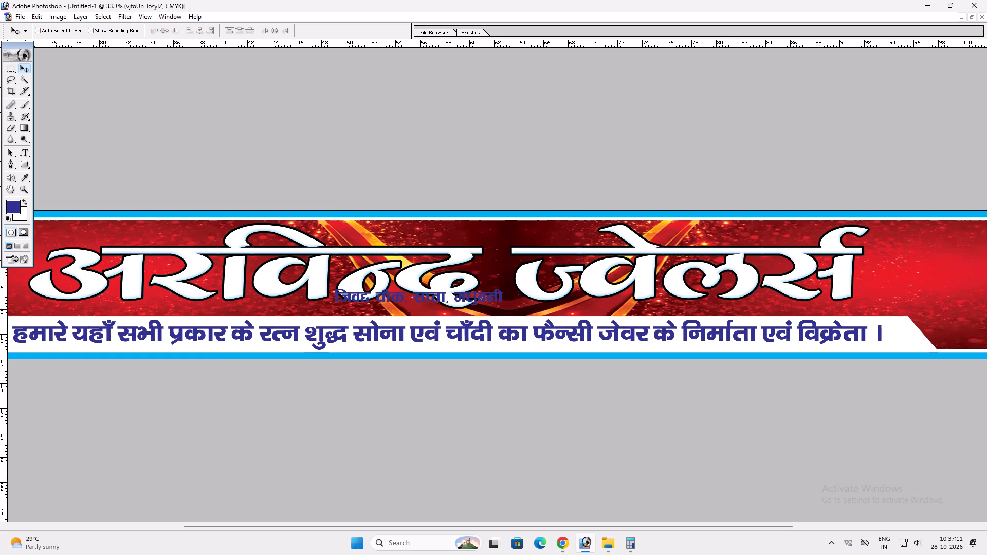
Reduce the heading's black outside stroke to 8 px.
key(alt+l)
key(alt+y)
key(k)
scroll(599, 318, down, 4)
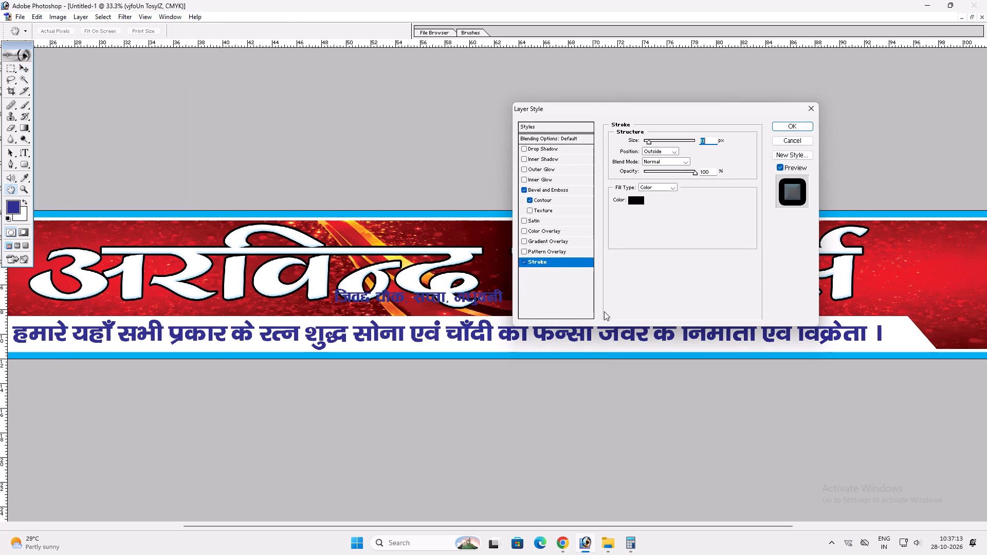
key(Return)
key(v)
Duplicate the heading layer, rasterize the copy and apply a Motion Blur at a 43° angle with a shortened distance.
key(ctrl+j)
key(alt+t)
text(bm)
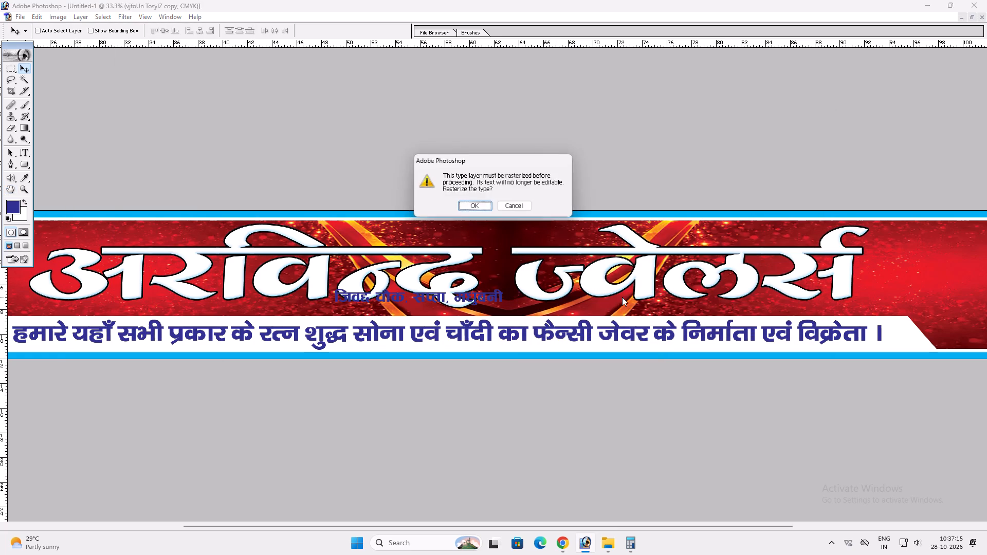
key(Return)
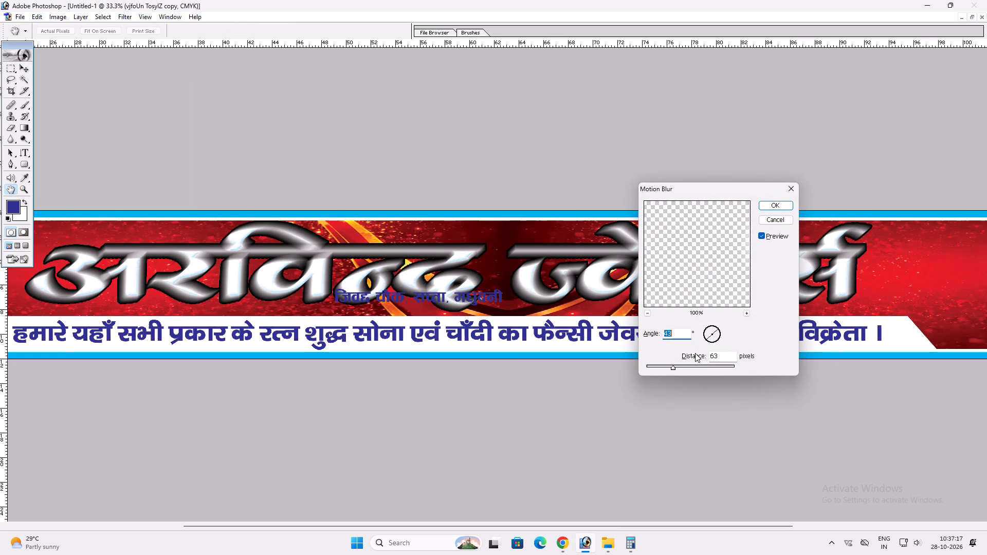
click(668, 367)
key(Return)
Send the blurred copy behind the heading and offset it slightly down and to the left as an extrusion.
key(ctrl+bracketleft)
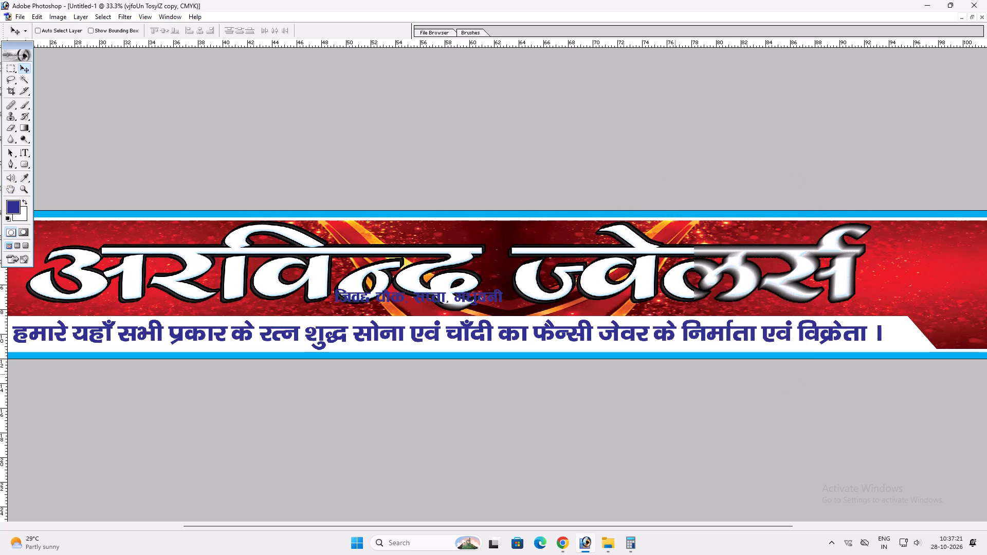
key(v)
drag(709, 349, 702, 351)
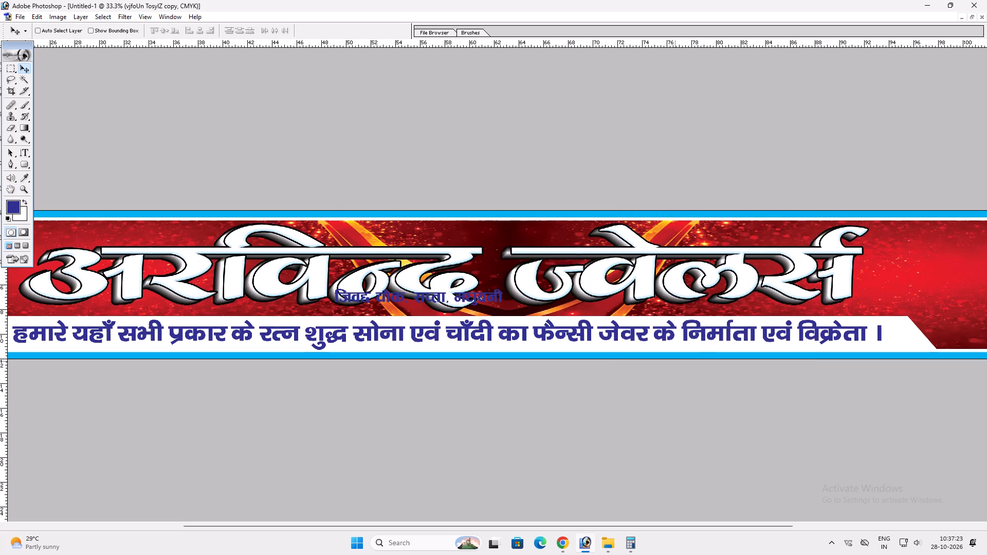
Add a Color Overlay of C 100 M 100 Y 0 K 0 to the blurred heading copy.
key(alt+l)
key(alt+y)
key(n)
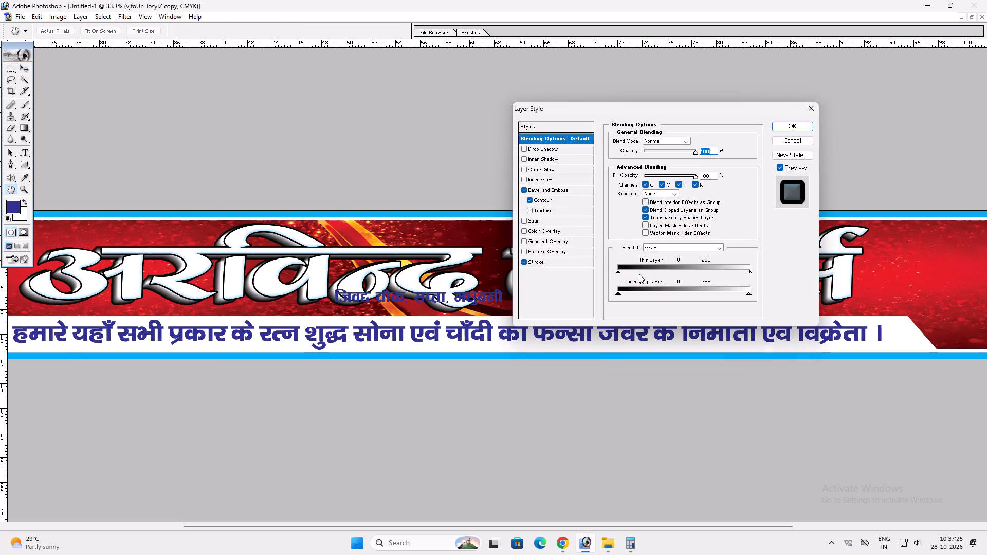
click(569, 231)
click(692, 141)
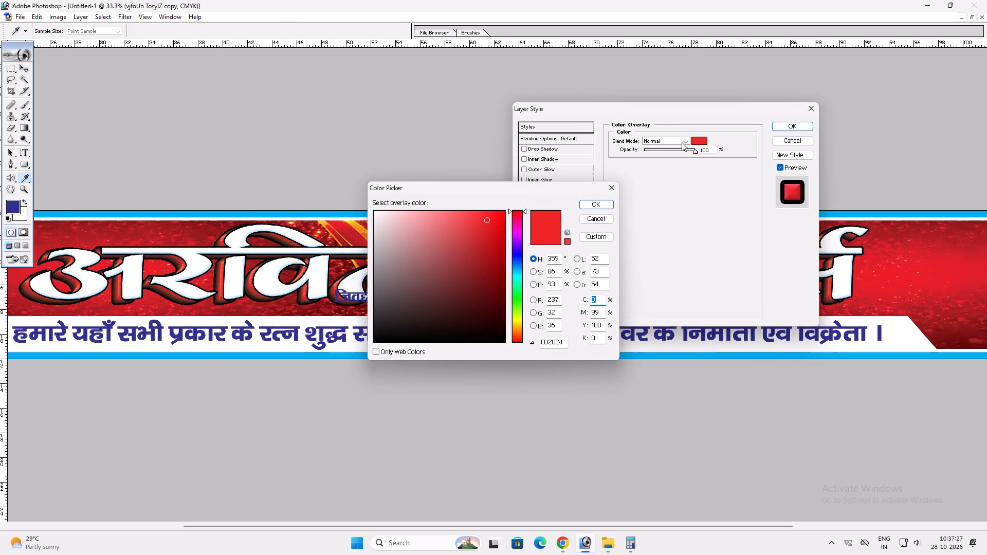
key(1)
text(00)
key(Tab)
text(100)
key(Tab)
key(0)
key(Return)
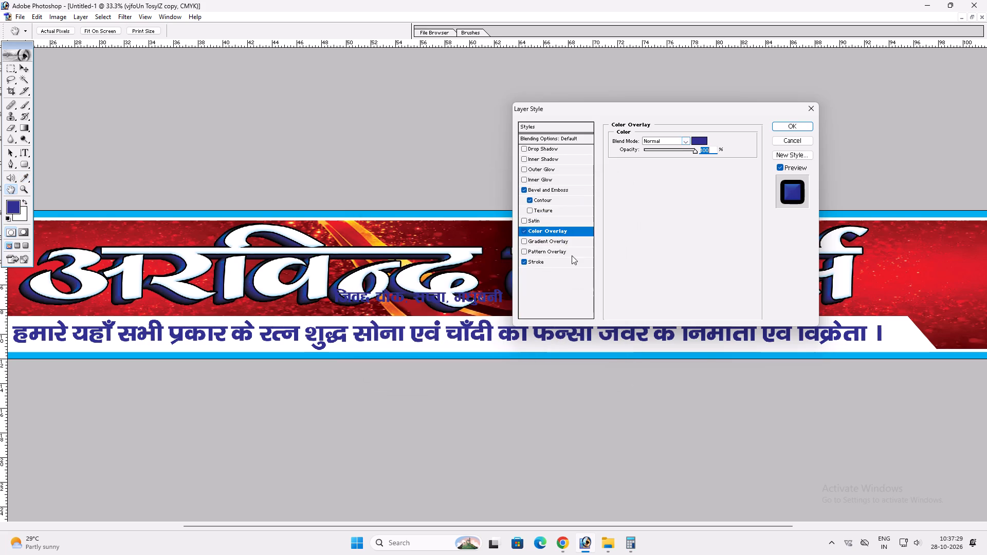
Change the blurred copy's stroke colour to C 100 M 0 Y 0 K 0 and thin the stroke slightly.
click(561, 264)
click(642, 198)
text(100)
key(Tab)
key(0)
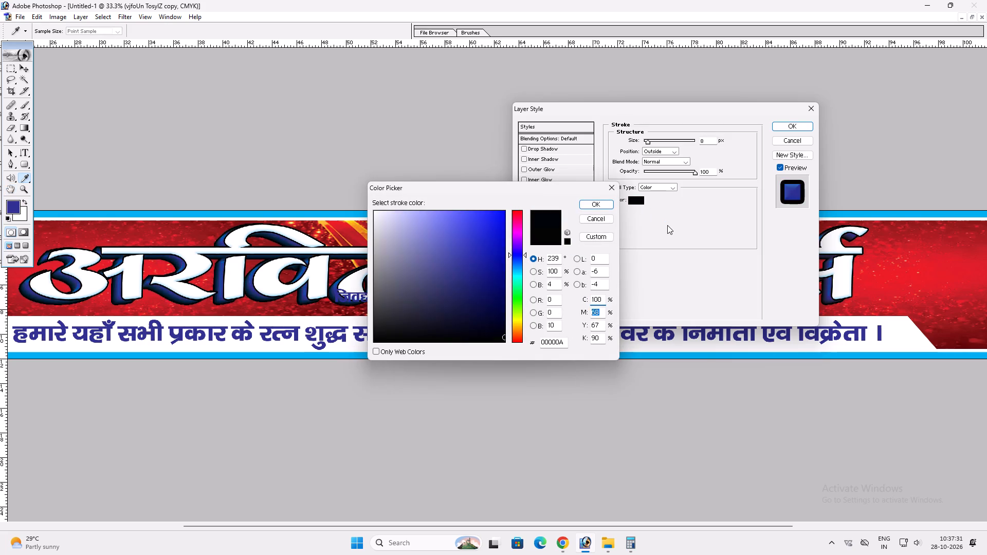
key(Tab)
key(0)
key(Tab)
key(0)
key(Return)
scroll(628, 250, down, 1)
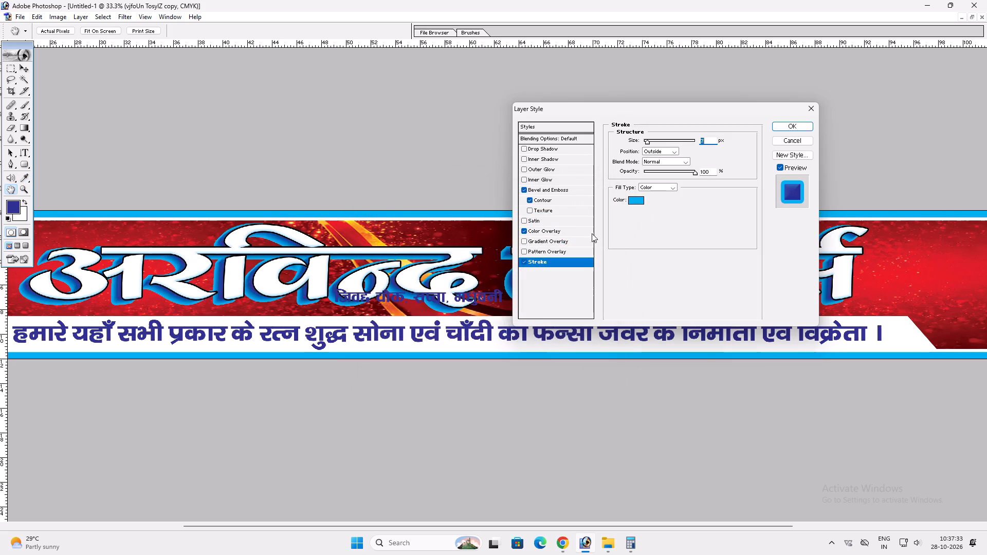
Turn off the contour and the Bevel and Emboss on the blurred copy, and apply its layer styles.
click(534, 202)
click(526, 189)
key(Return)
key(v)
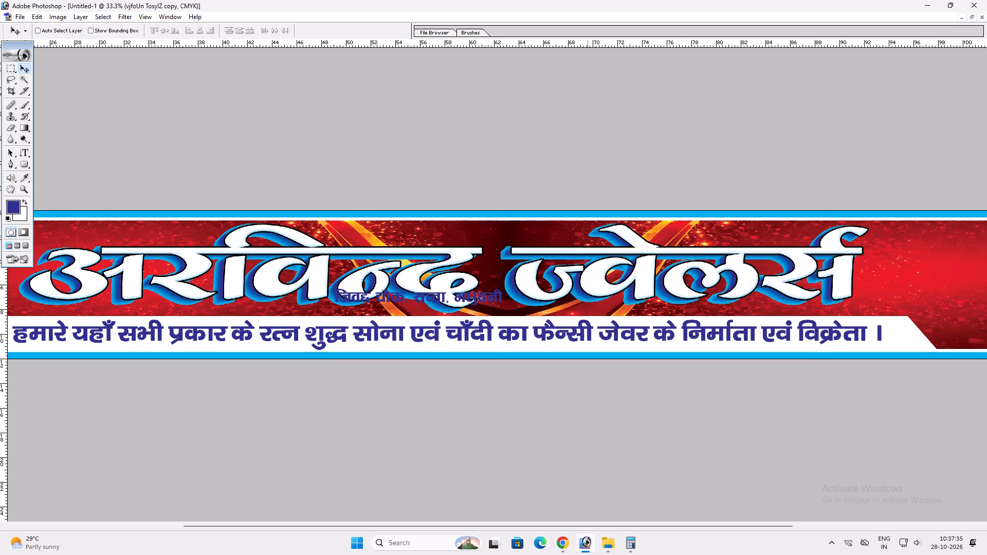
Nudge the blurred copy slightly to the right and down behind the heading.
key(Right)
key(Right)
key(Right)
key(Down)
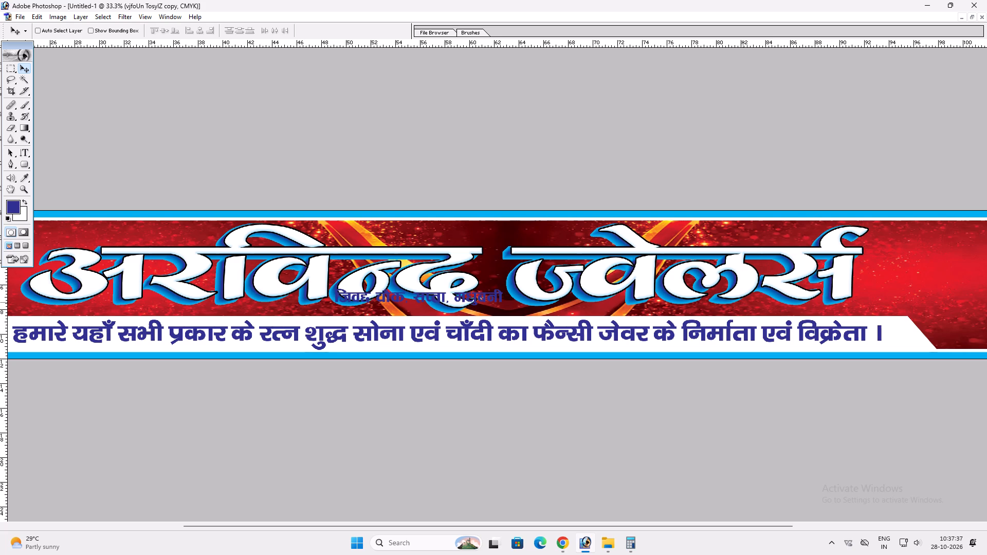
key(Right)
key(Right)
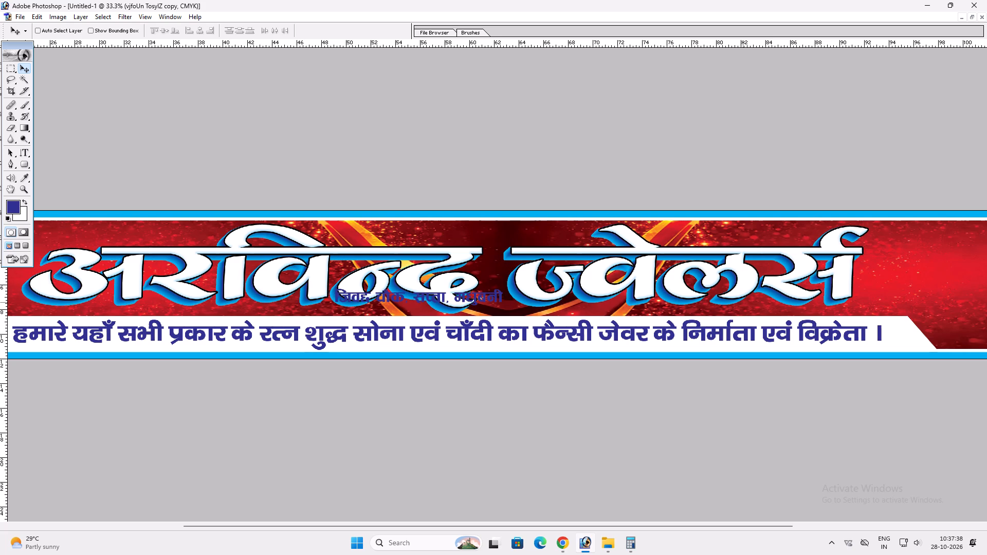
key(Right)
Fit the whole banner in view to examine the heading's extruded effect.
key(space)
key(space)
key(space)
key(space)
key(space)
key(space)
key(space)
key(space)
key(space)
right_click(663, 281)
drag(682, 285, 689, 287)
key(v)
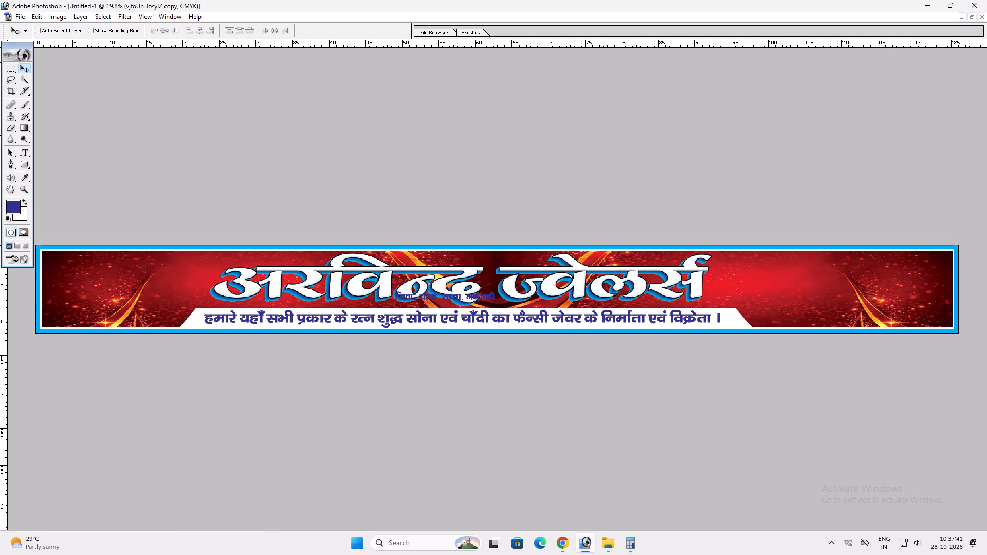
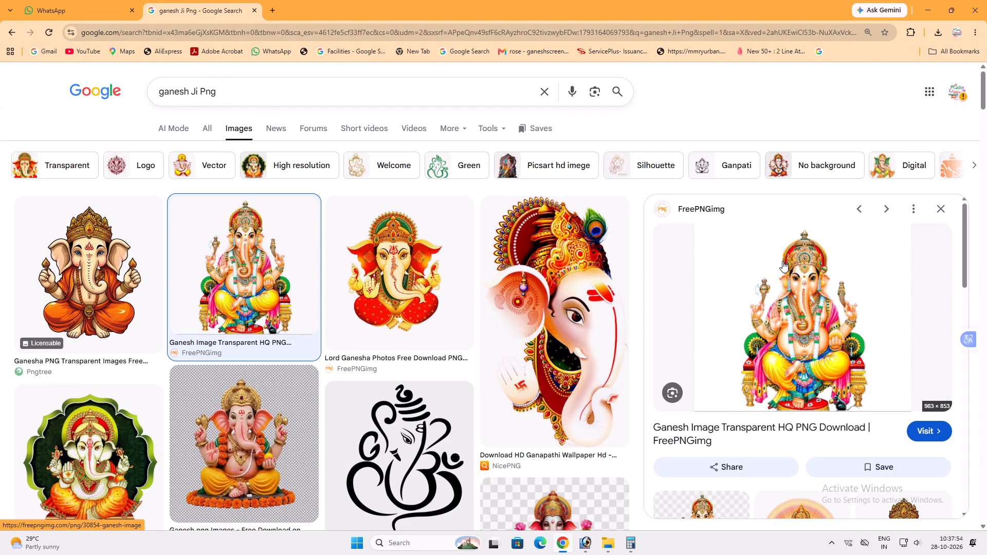
Copy the seated Ganesh PNG from the image search and paste it into the Photoshop banner as the topmost layer.
right_click(785, 262)
click(834, 423)
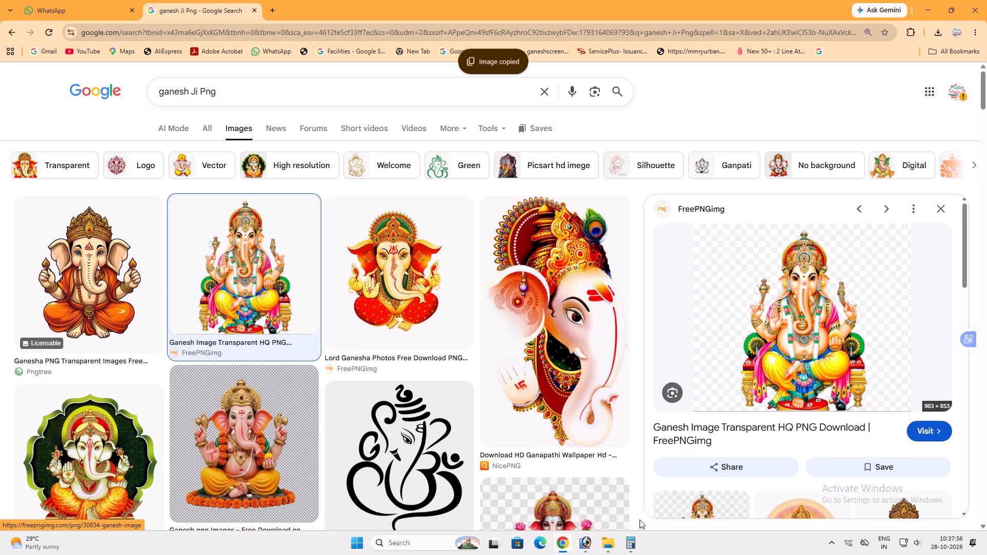
click(589, 541)
key(ctrl+v)
key(ctrl+plus)
key(ctrl+plus)
key(ctrl+plus)
key(ctrl+shift+bracketright)
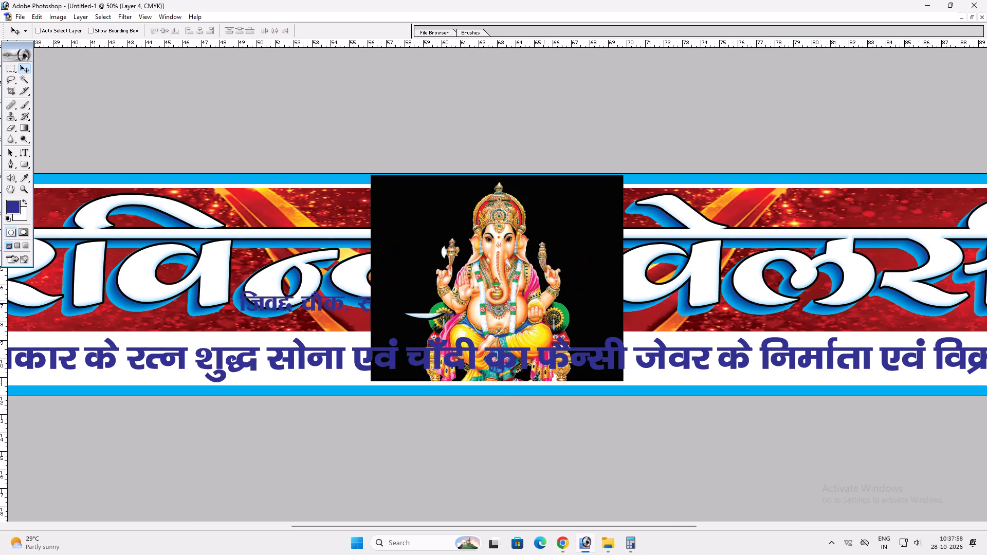
Scale the pasted Ganesh image down proportionally so that it fits within the banner's height.
drag(557, 298, 558, 285)
key(ctrl+t)
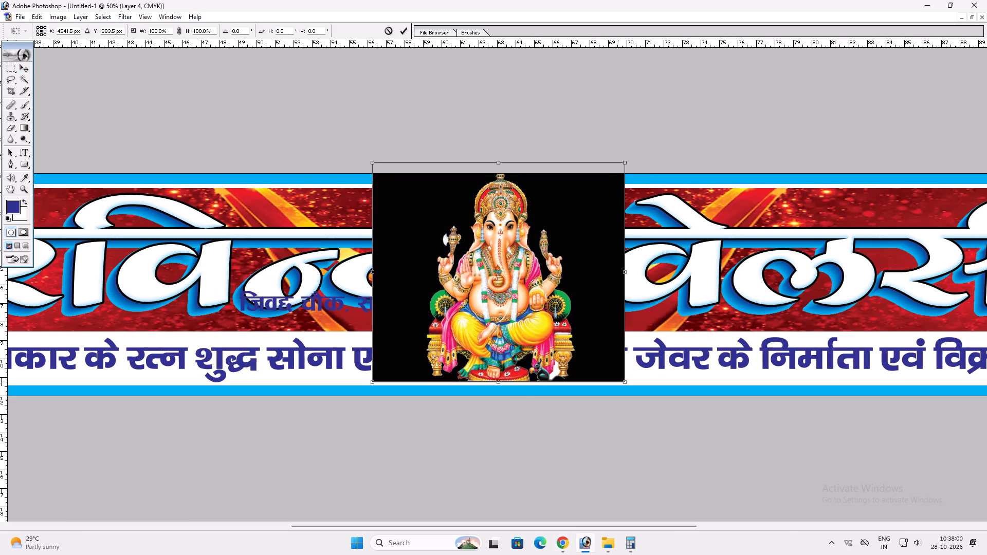
shift+drag(623, 163, 604, 185)
key(shift+Return)
Select the black background around Ganesh with the Magic Wand, delete it, and clear the selection.
key(w)
click(596, 189)
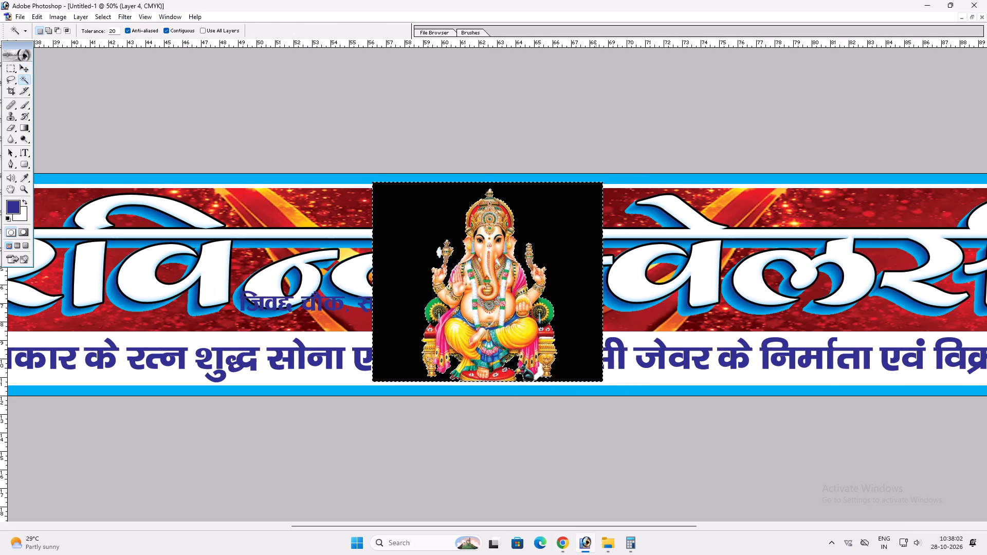
key(Delete)
key(ctrl+d)
Move the Ganesh cutout to the left end of the banner, inside the white inner border.
key(space)
drag(504, 314, 970, 289)
key(v)
key(v)
drag(986, 286, 177, 299)
key(space)
right_click(174, 300)
drag(191, 306, 197, 308)
key(v)
key(v)
drag(212, 322, 109, 317)
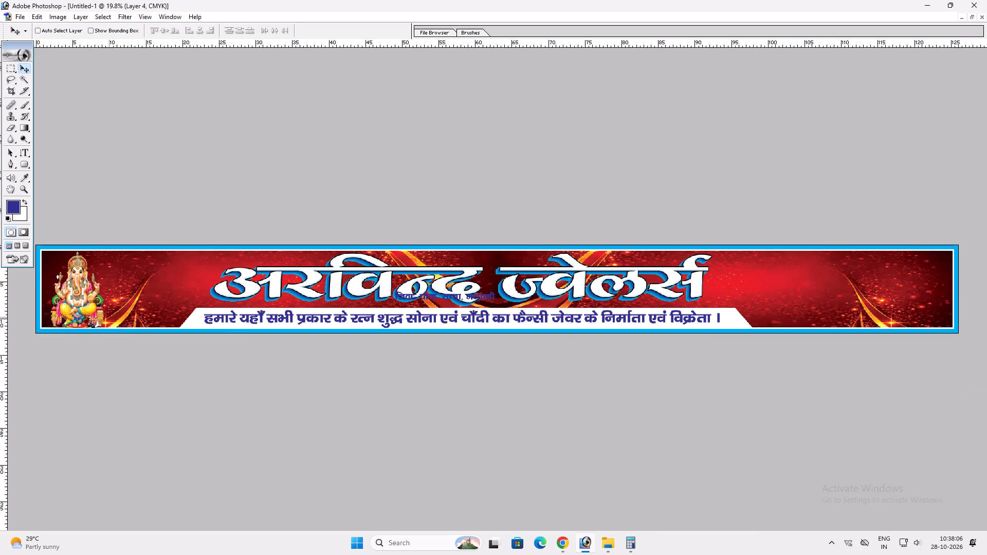
drag(109, 317, 109, 316)
Scale the Ganesh cutout down slightly and shift it a little toward the heading.
key(ctrl+t)
shift+click(89, 250)
alt+shift+drag(125, 251, 117, 251)
key(shift+Return)
key(v)
drag(110, 263, 119, 264)
Delete the leftover thin line beneath Ganesh using a rectangular selection across his base, and clear the selection.
key(z)
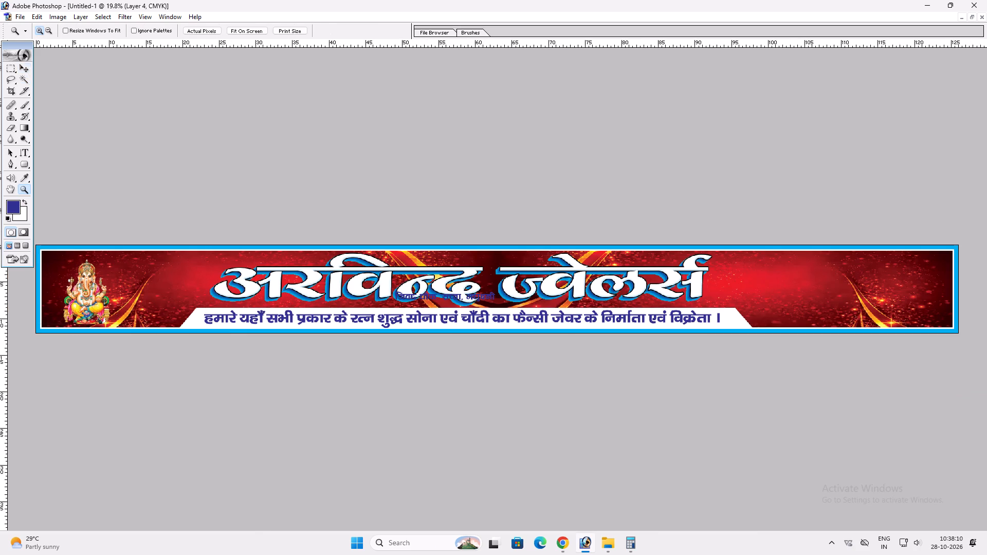
drag(22, 295, 255, 399)
key(space)
key(space)
key(space)
key(space)
key(space)
key(space)
drag(181, 338, 211, 300)
key(m)
drag(536, 512, 498, 516)
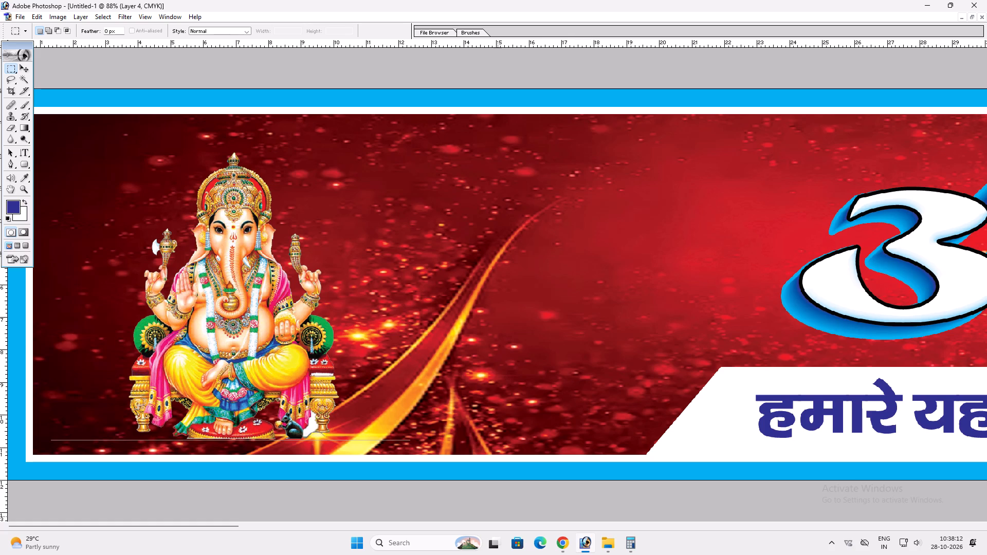
drag(498, 516, 11, 439)
key(Delete)
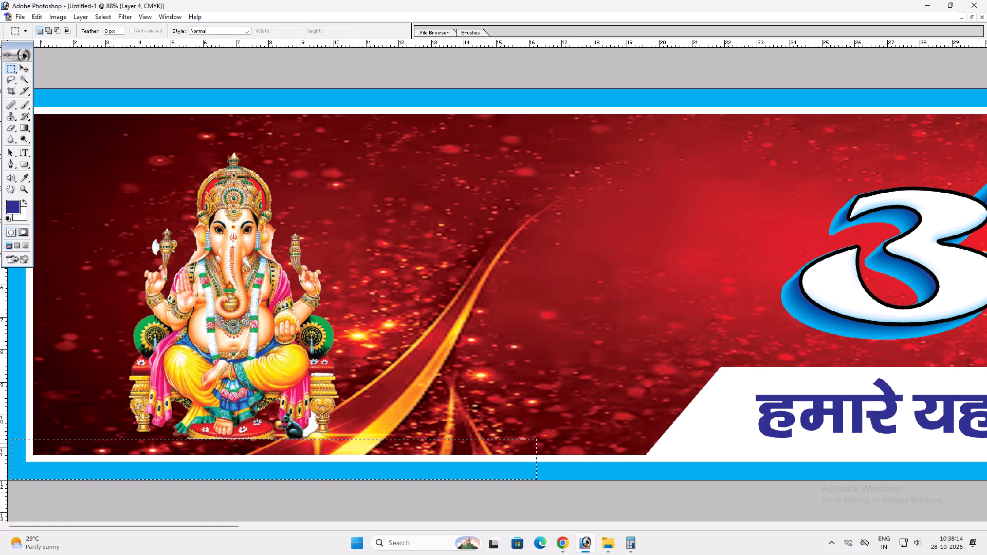
key(ctrl+d)
Enlarge Ganesh to 115% and place him close to the left border, resting on the lower inner border.
key(space)
key(v)
click(245, 417)
drag(243, 417, 179, 430)
key(ctrl+t)
shift+drag(275, 165, 319, 131)
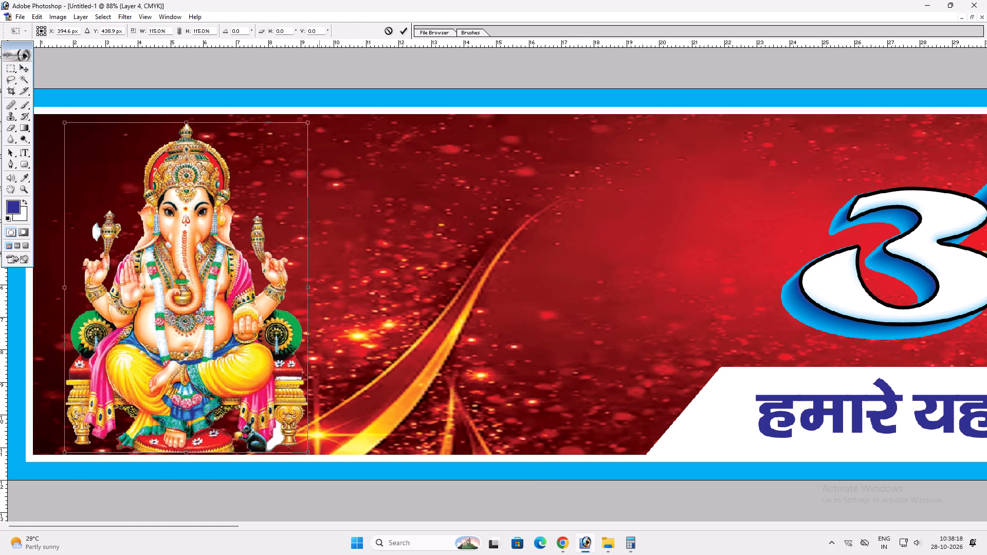
key(shift+Return)
key(v)
shift+drag(273, 192, 256, 195)
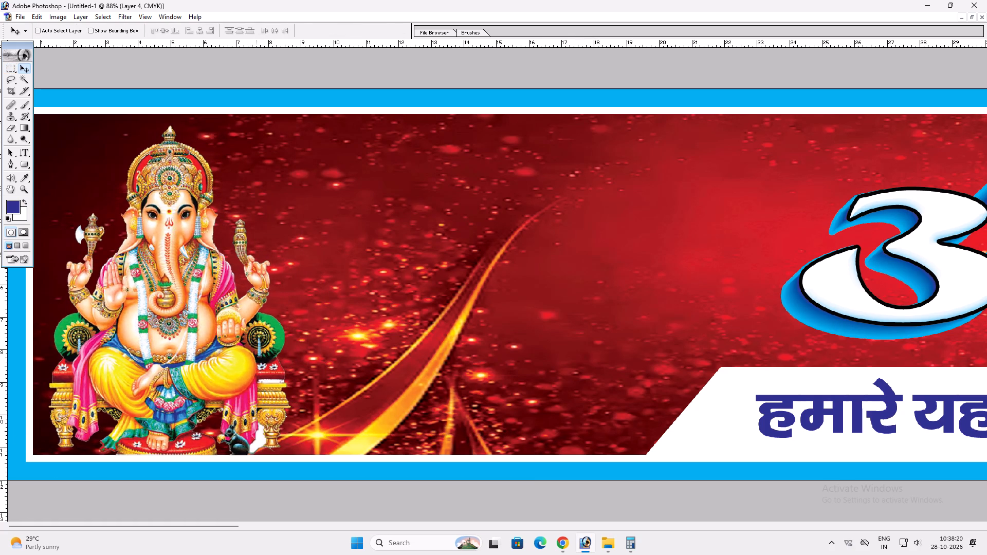
Enlarge the Ganesh figure very slightly with Free Transform.
key(ctrl+t)
shift+drag(289, 125, 294, 124)
key(shift+Return)
key(v)
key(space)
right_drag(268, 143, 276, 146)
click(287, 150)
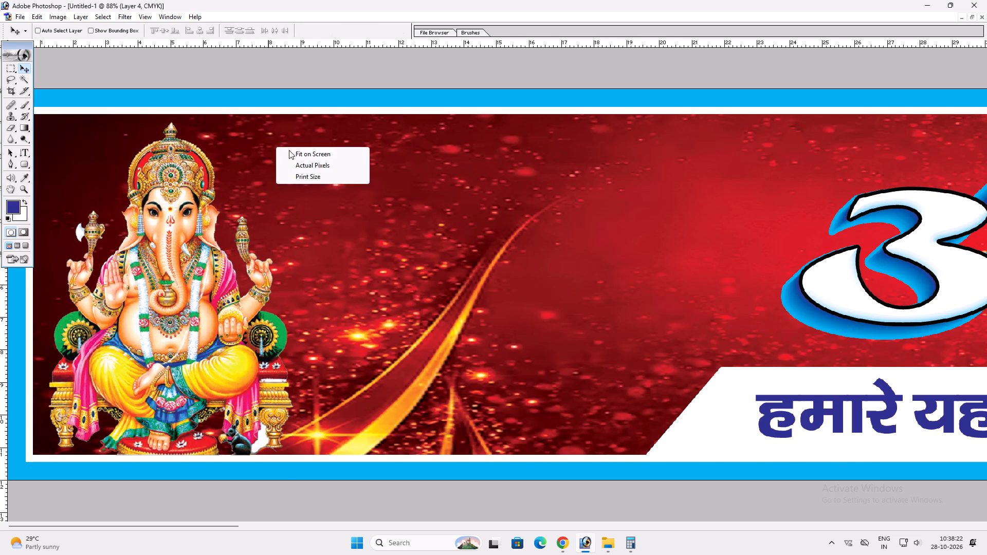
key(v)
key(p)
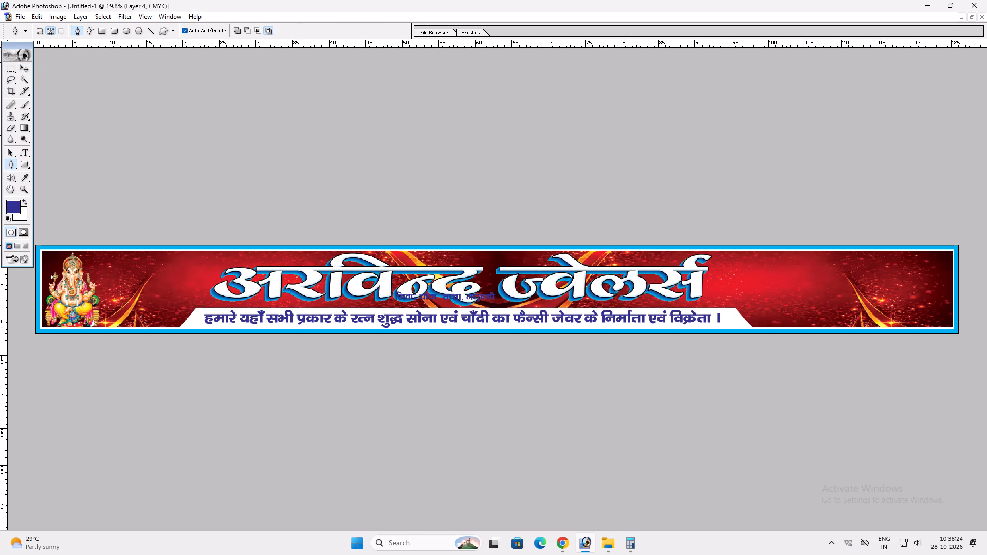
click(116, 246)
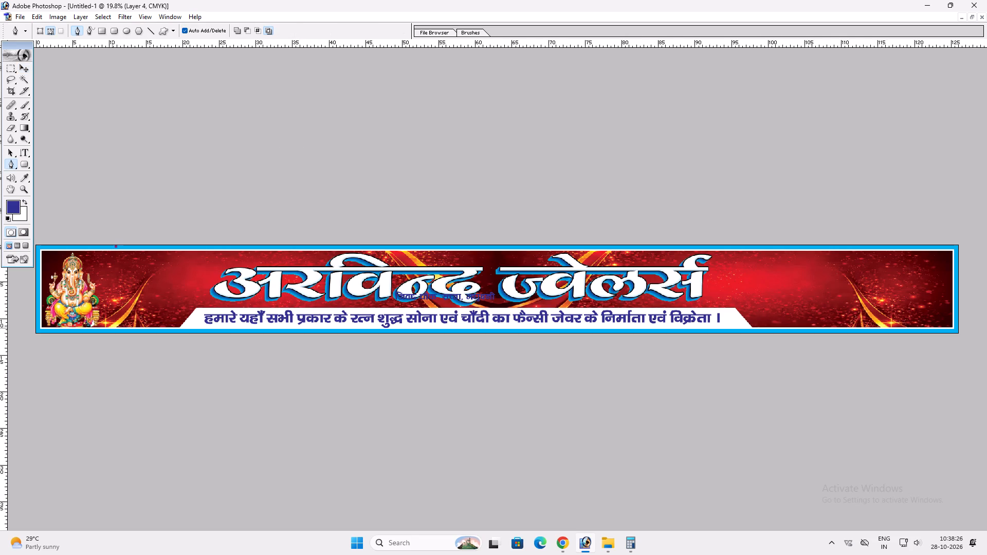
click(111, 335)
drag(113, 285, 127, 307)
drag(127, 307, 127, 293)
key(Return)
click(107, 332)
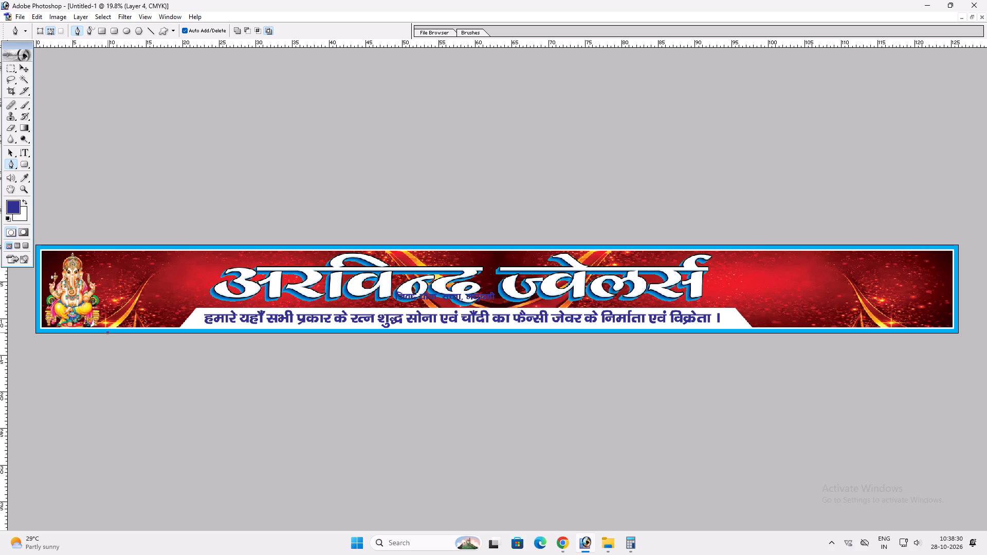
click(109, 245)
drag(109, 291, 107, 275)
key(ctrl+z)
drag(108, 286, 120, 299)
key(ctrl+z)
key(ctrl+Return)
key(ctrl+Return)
Draw a closed pen path with an S-curved edge beside Ganesh, enclosing the banner's left end, and load it as a selection.
click(109, 245)
click(107, 332)
drag(108, 292, 120, 318)
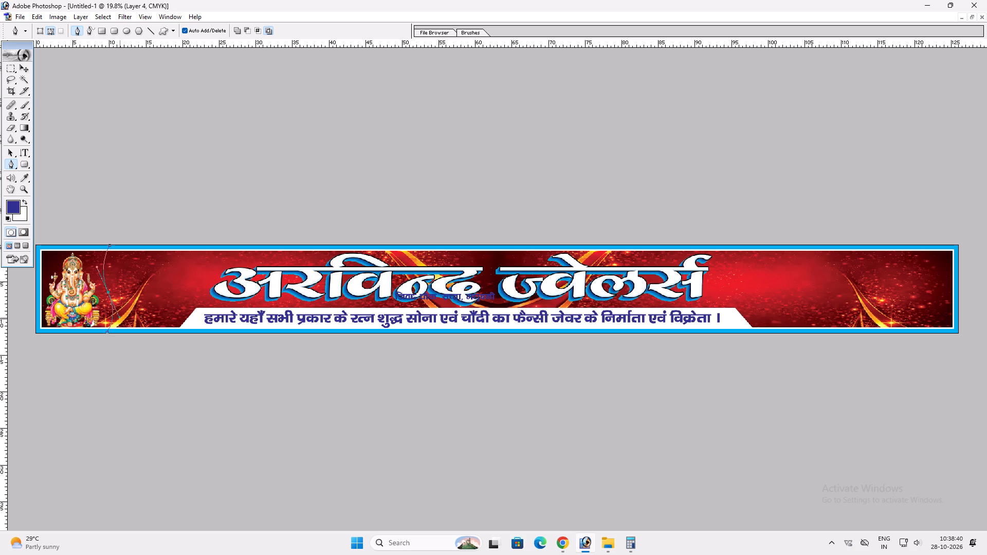
drag(120, 318, 131, 313)
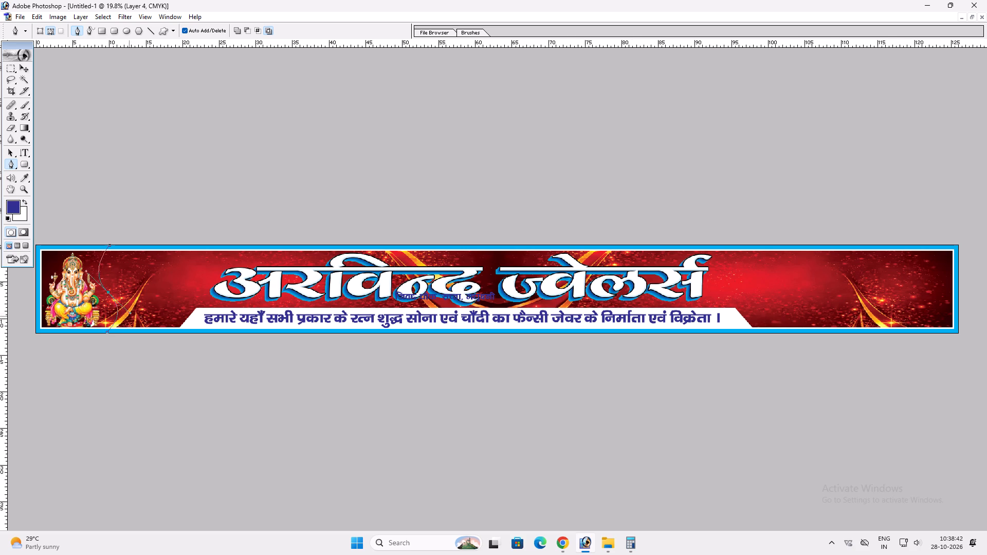
scroll(129, 321, up, 3)
drag(151, 376, 117, 326)
drag(95, 265, 98, 243)
drag(124, 215, 177, 225)
key(ctrl+Return)
Copy the selected area from the Background layer, paste it as a new layer, and bring it one level forward.
key(c)
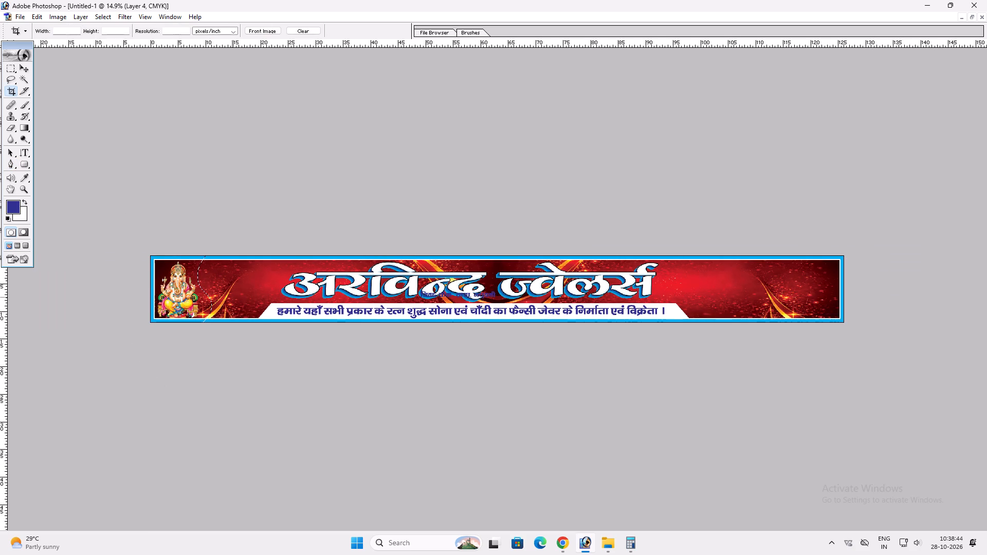
right_click(232, 297)
key(v)
click(226, 295)
key(v)
right_click(225, 294)
click(272, 312)
key(ctrl+c)
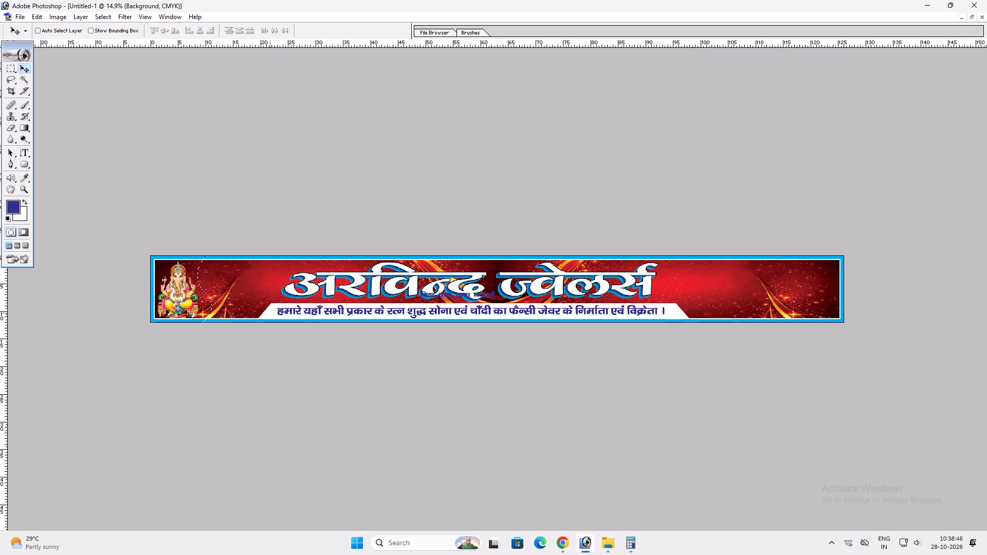
key(ctrl+v)
key(ctrl+bracketright)
Open a Gradient Overlay for the pasted curved panel and load the Orange, Yellow, Orange gradient preset.
key(ctrl+0)
key(ctrl+6)
key(ctrl+plus)
key(ctrl+plus)
key(space)
key(space)
drag(271, 316, 626, 369)
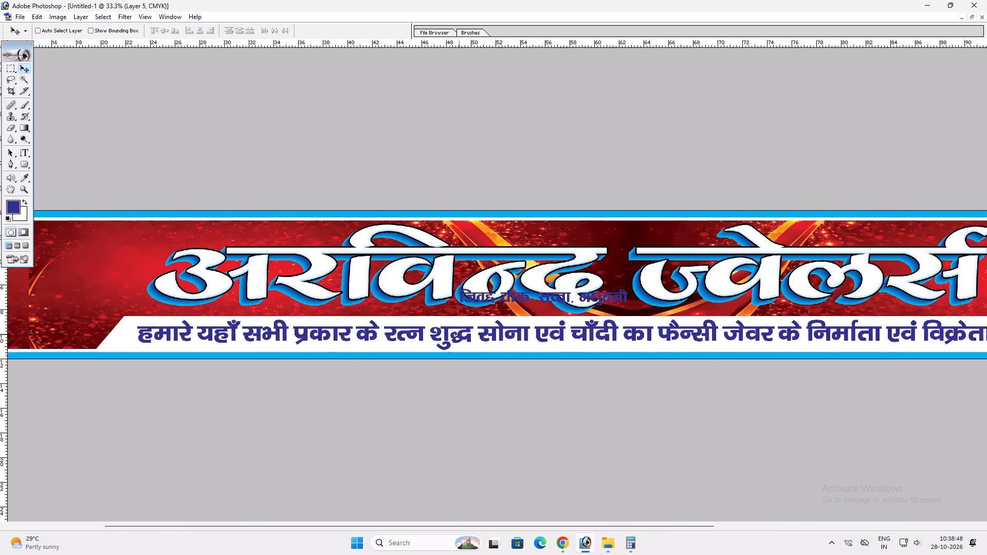
drag(626, 369, 807, 354)
key(ctrl+plus)
key(space)
drag(492, 281, 923, 270)
key(alt+l)
text(yg)
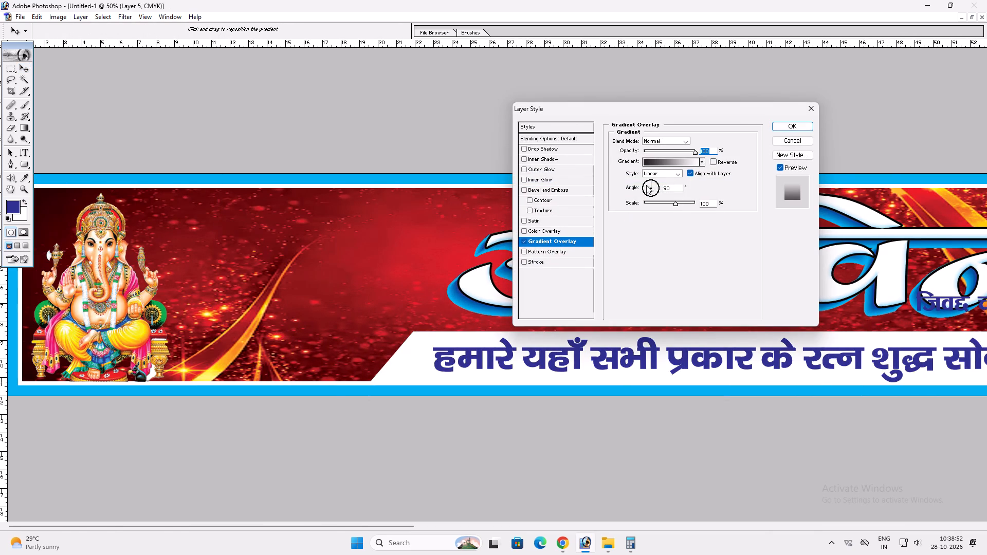
click(659, 162)
click(526, 187)
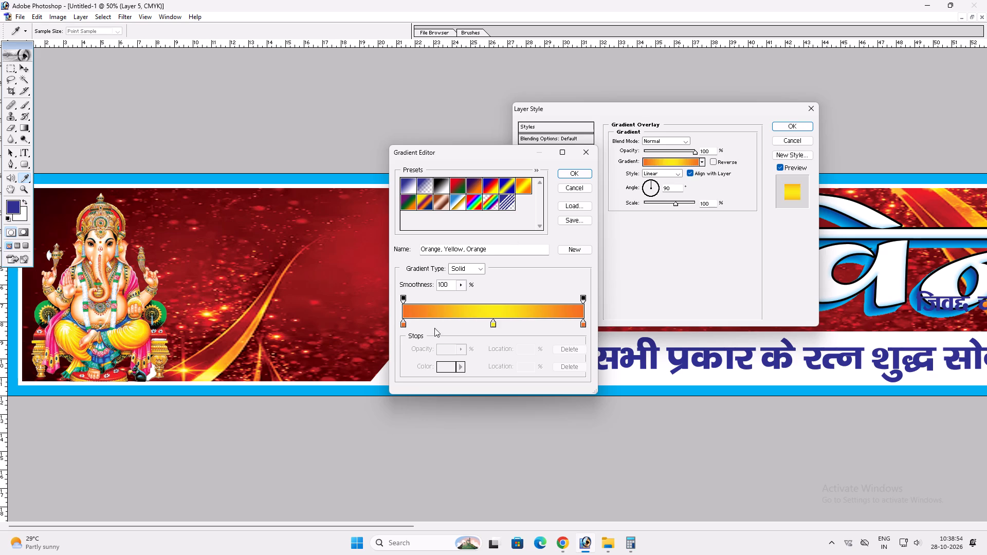
Remove the gradient's first orange stop, place yellow about one third and orange about three quarters along, and accept the gradient.
drag(403, 326, 402, 287)
click(489, 324)
drag(489, 323, 478, 283)
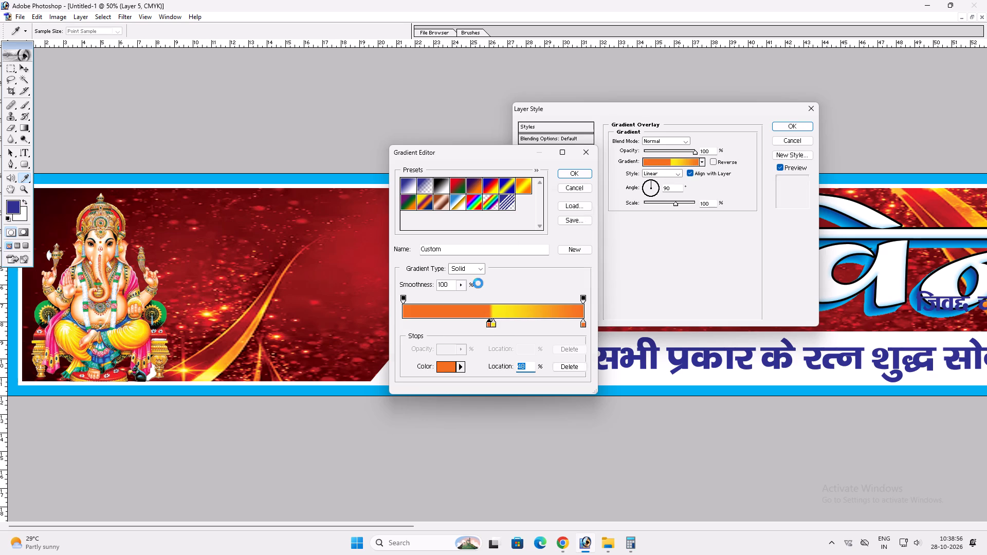
drag(478, 283, 478, 281)
key(Return)
drag(488, 326, 489, 284)
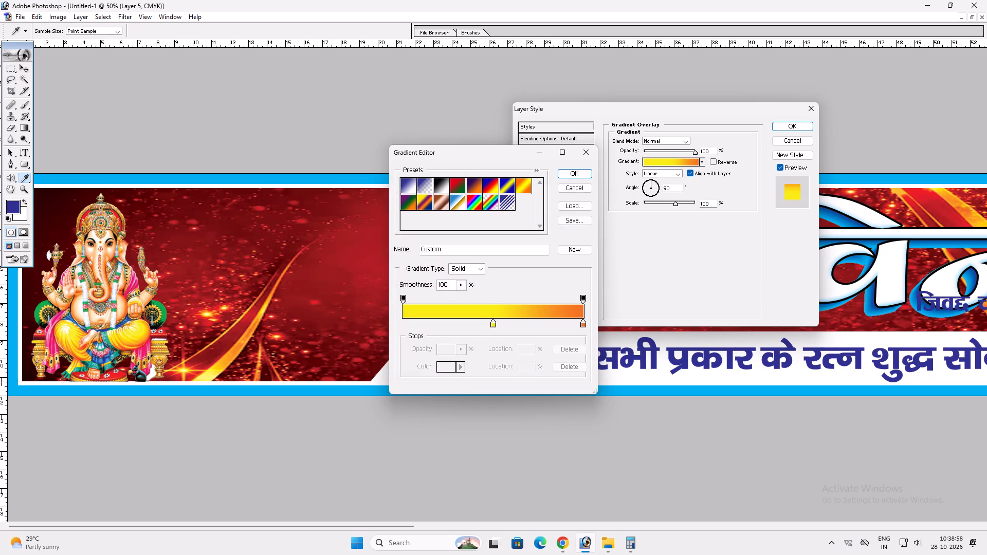
drag(495, 321, 436, 316)
drag(582, 324, 537, 326)
drag(435, 323, 464, 327)
key(Return)
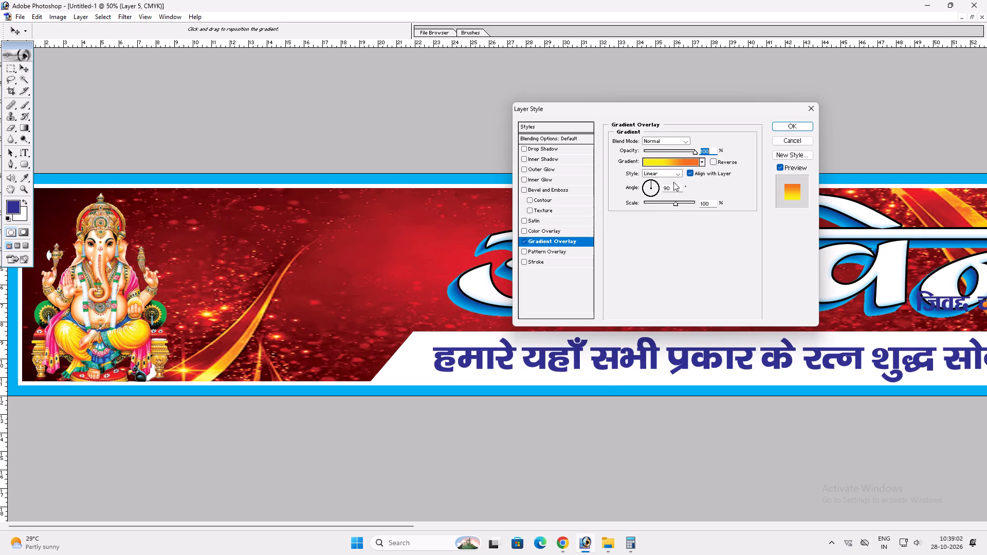
Set the Gradient Overlay style to Radial and its scale to 150%, and apply the layer style.
click(674, 176)
click(660, 188)
drag(679, 203, 743, 207)
key(Return)
key(Return)
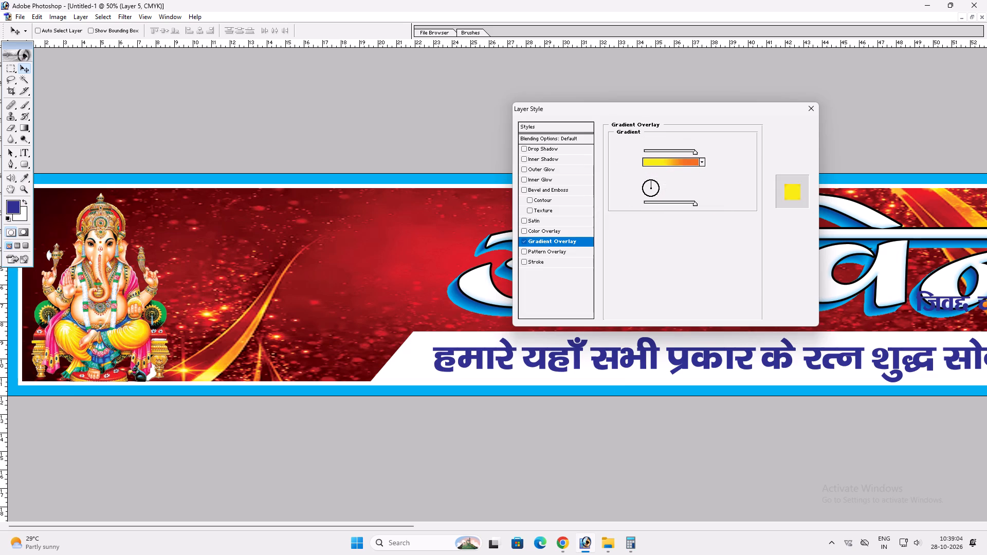
Bring the curved gradient panel one level forward, above the red background and behind Ganesh.
key(ctrl+bracketright)
key(v)
Edit the curved panel's Gradient Overlay so the yellow stop sits at 26% and the orange stop about halfway along.
key(alt+l)
text(yg)
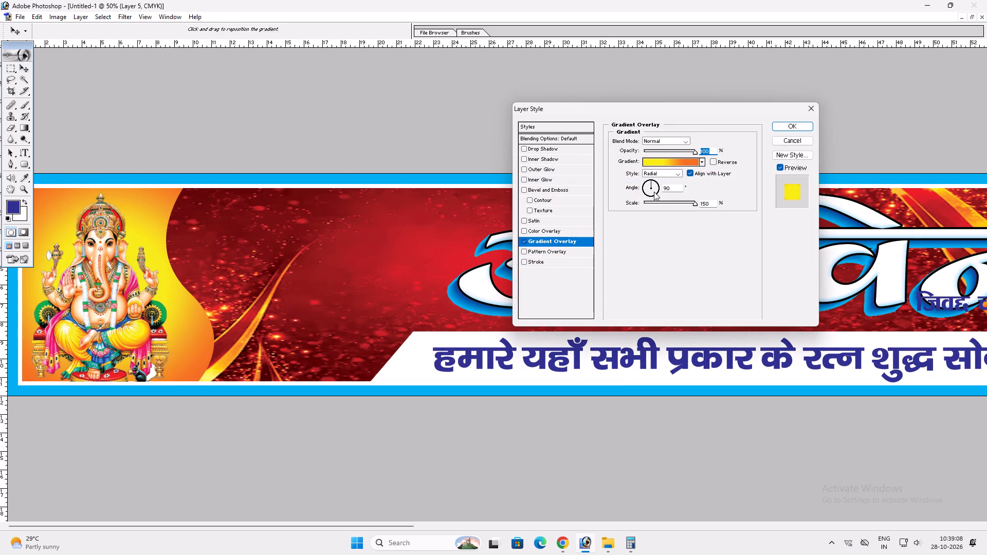
click(659, 171)
click(656, 176)
triple_click(656, 175)
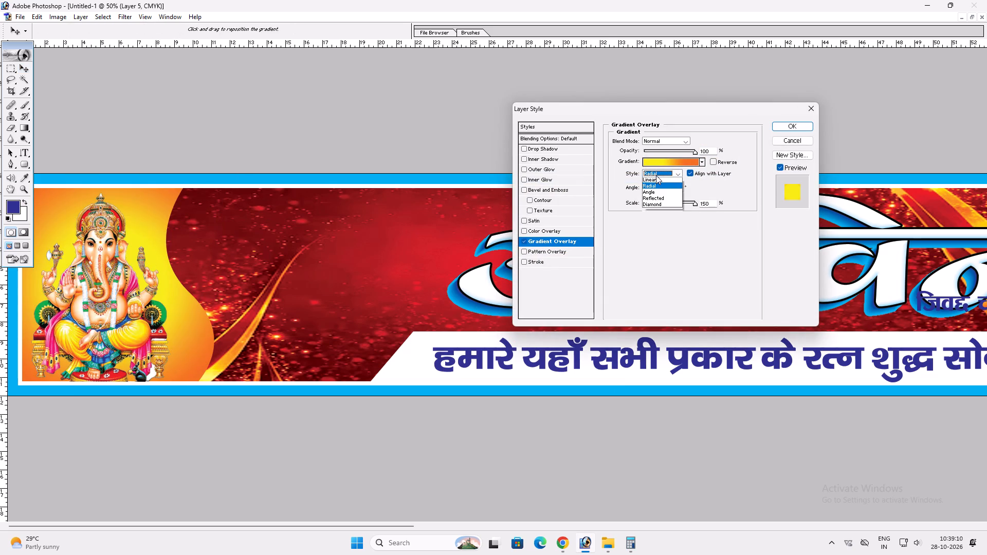
double_click(656, 175)
click(656, 175)
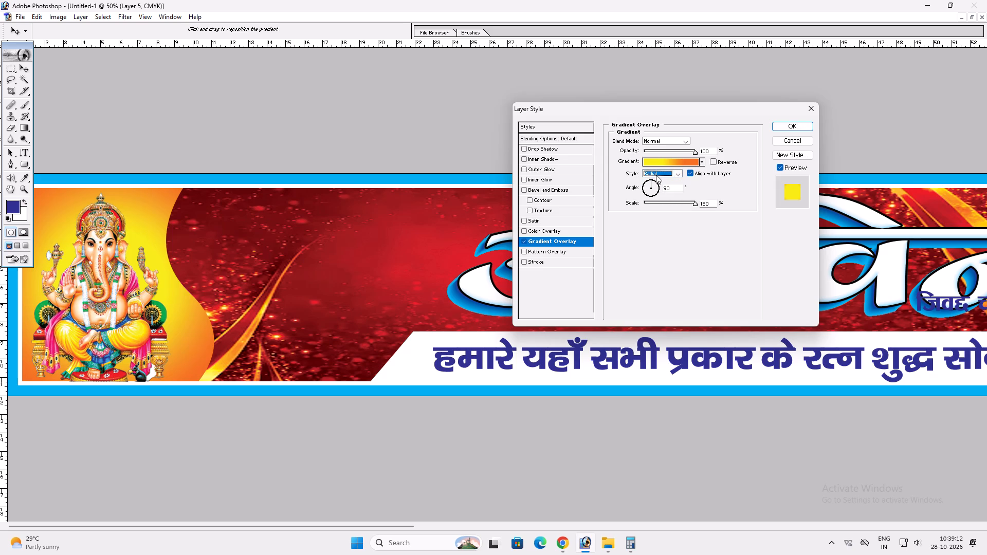
click(661, 165)
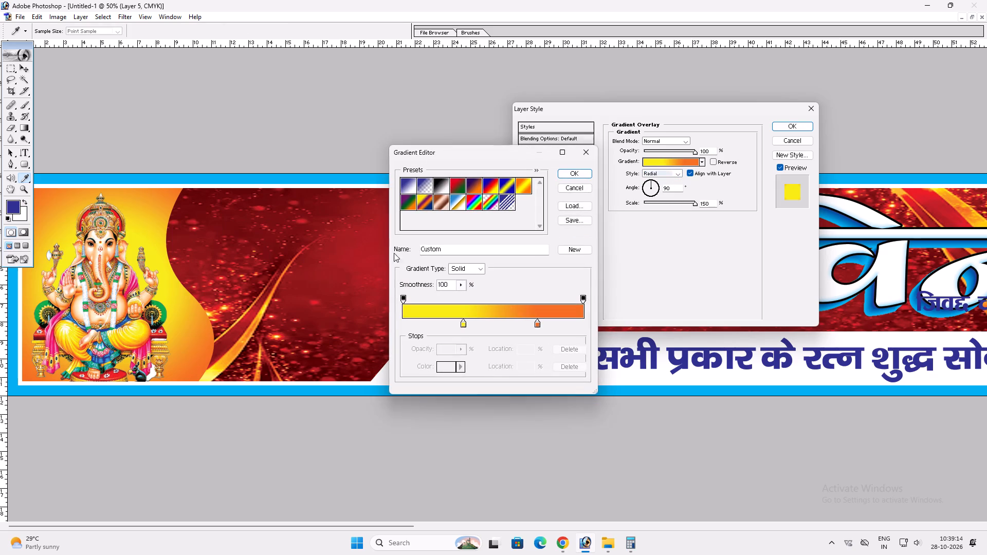
drag(463, 322, 468, 322)
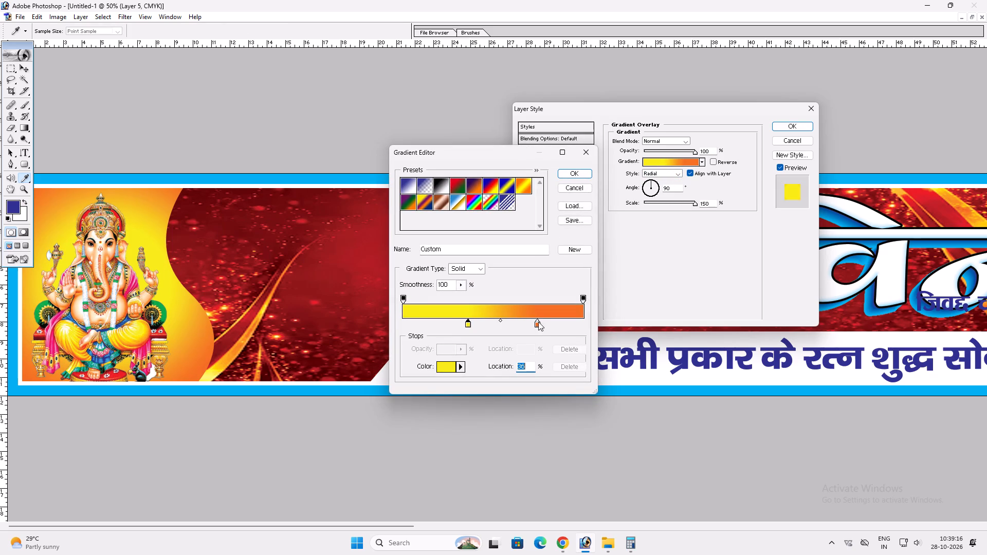
drag(538, 322, 498, 325)
drag(468, 326, 450, 322)
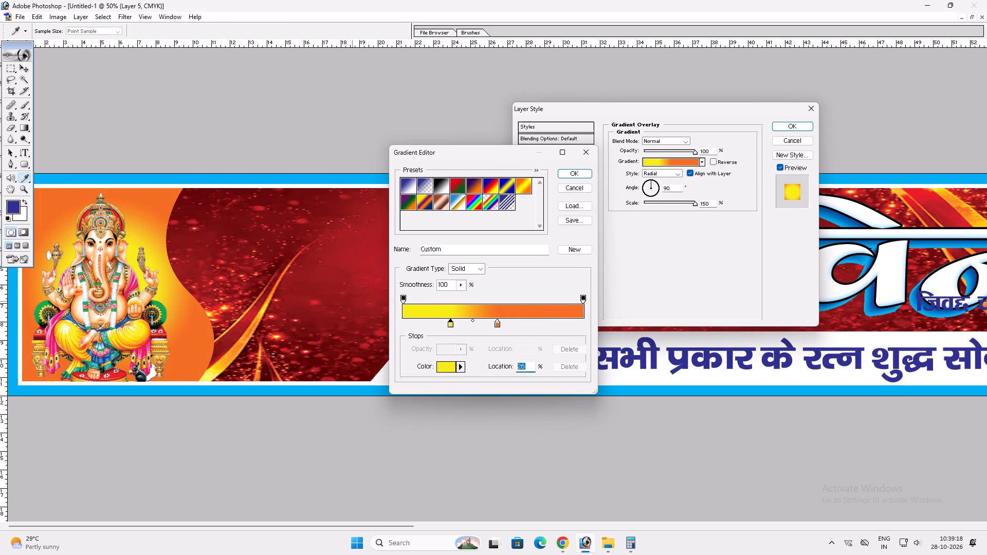
key(Return)
Reposition the radial yellow glow slightly up and left behind Ganesh and apply the layer style.
drag(168, 298, 150, 267)
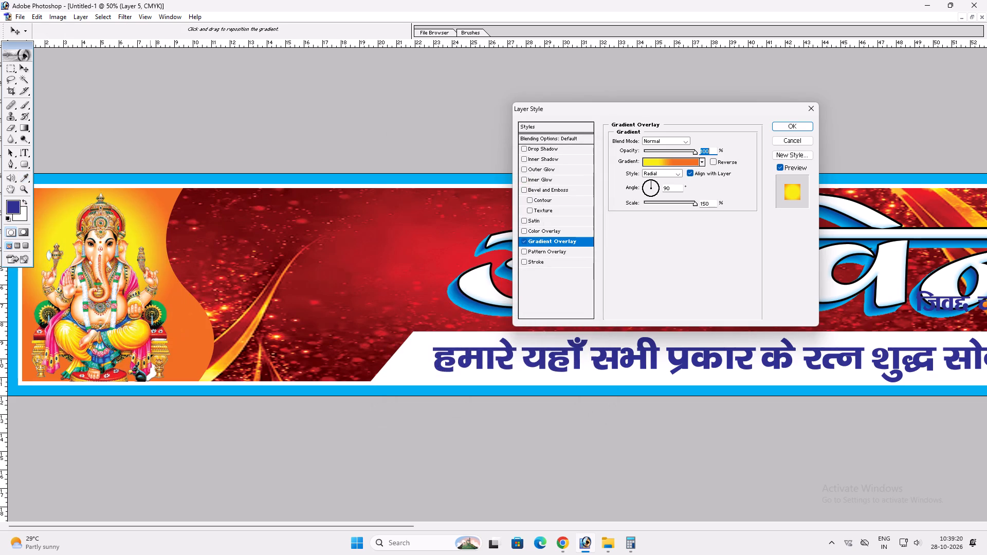
drag(150, 267, 153, 267)
key(Return)
key(Return)
text(vv)
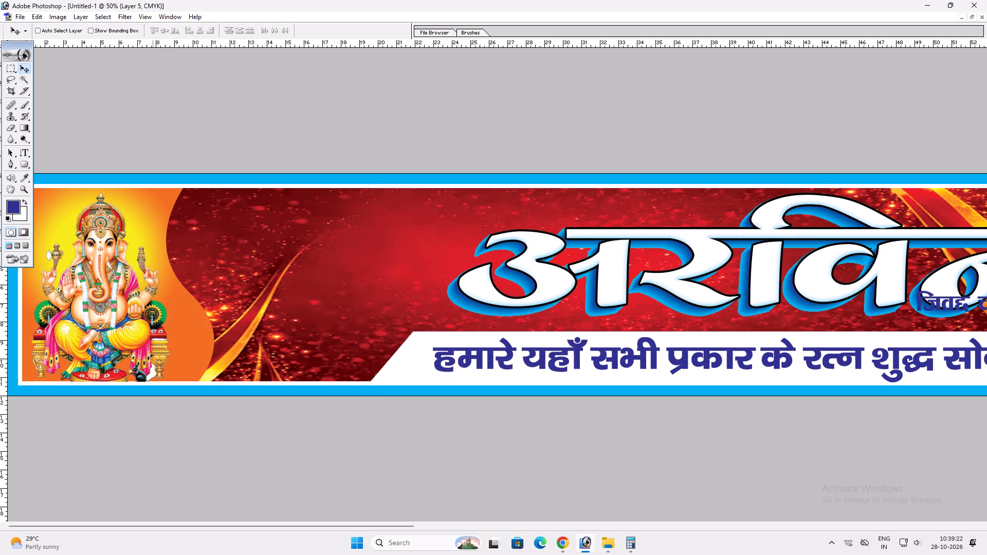
Duplicate the curved gradient panel and open the layer style settings for the copy.
key(ctrl+j)
key(alt+l)
key(alt+n)
key(alt+y)
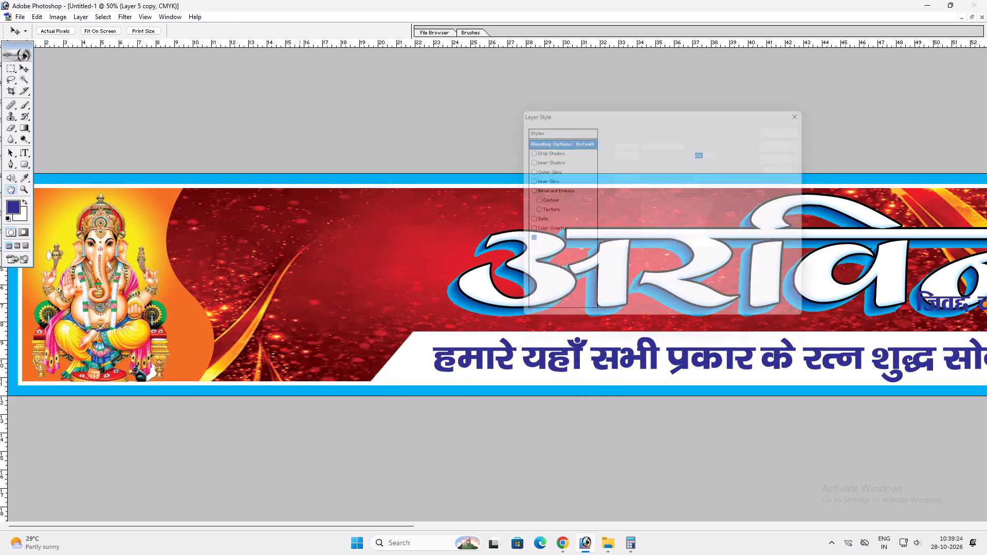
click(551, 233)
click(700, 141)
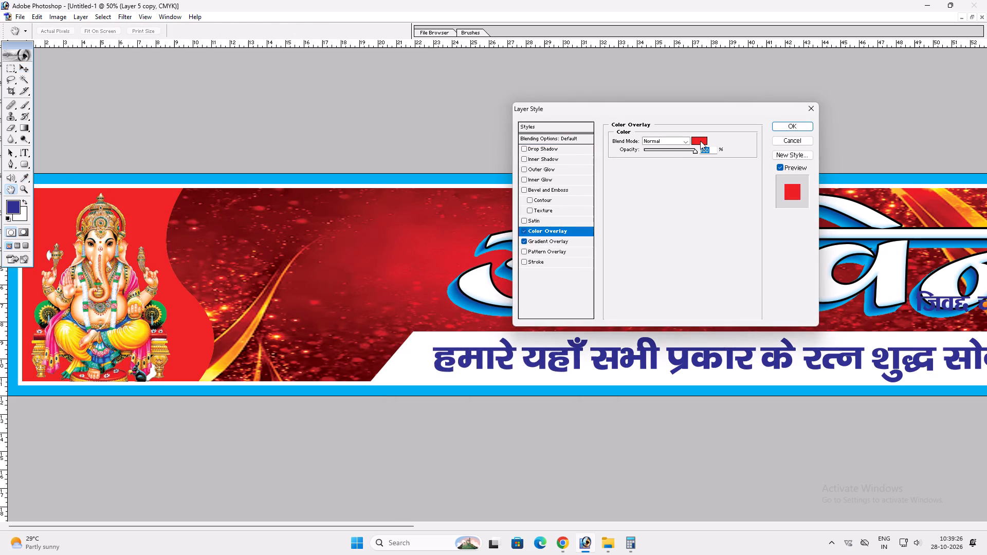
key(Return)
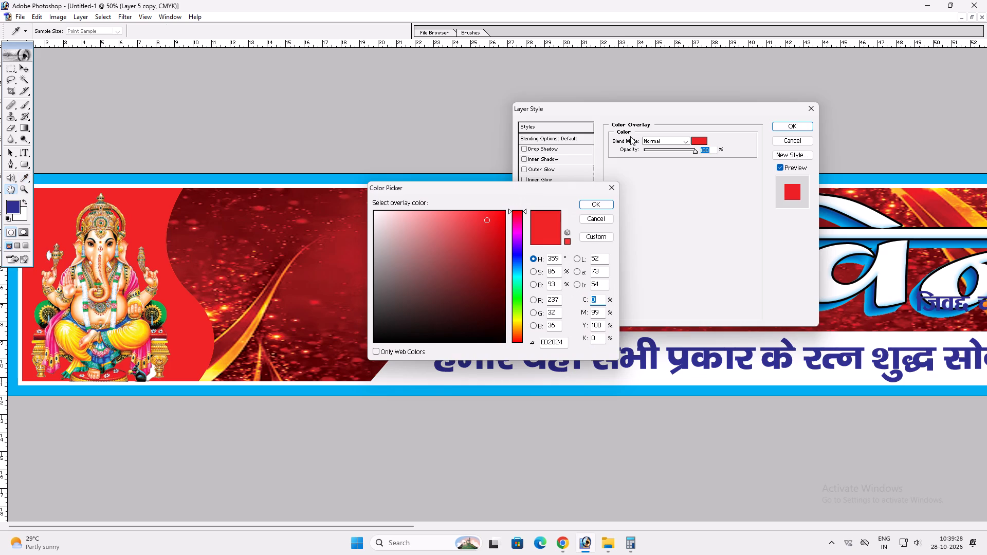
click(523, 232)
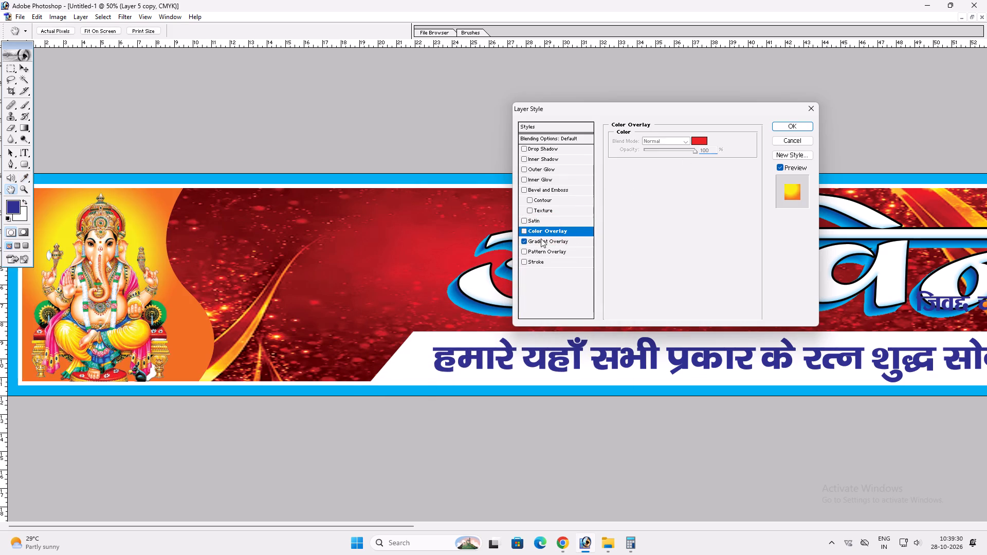
Change the copy's Gradient Overlay to the black-to-white preset, apply it, and send the copy one level backward.
click(544, 242)
click(670, 160)
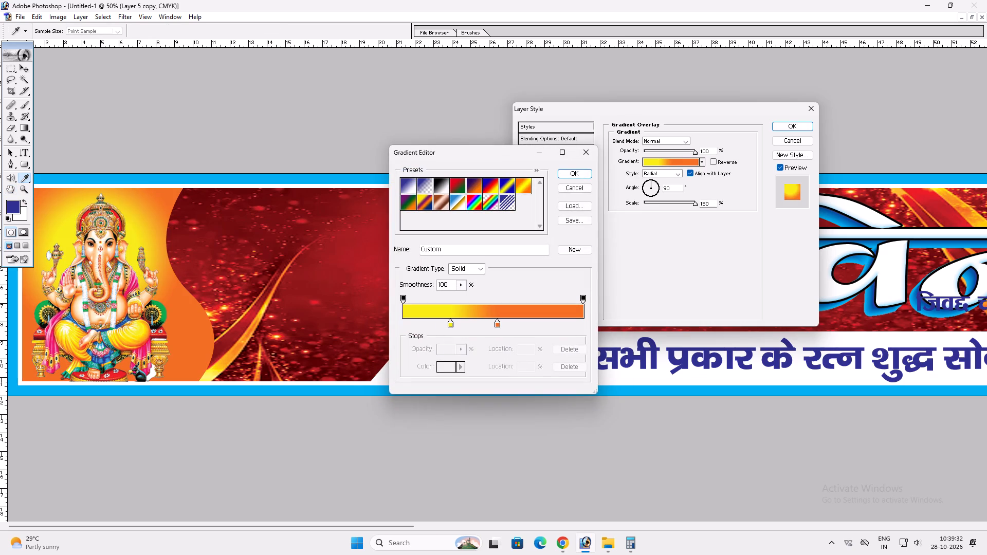
click(440, 189)
key(Return)
key(Return)
key(ctrl+bracketleft)
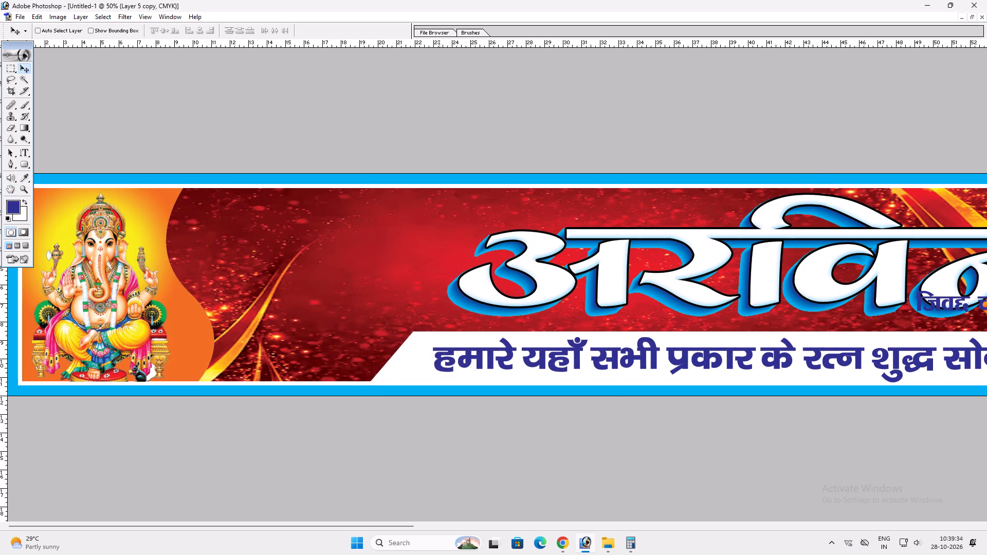
Shift the black-to-white copy slightly right and distort its top right corner inward, leaving a tapered silver edge along the curve.
key(v)
key(v)
drag(300, 265, 308, 266)
key(ctrl+t)
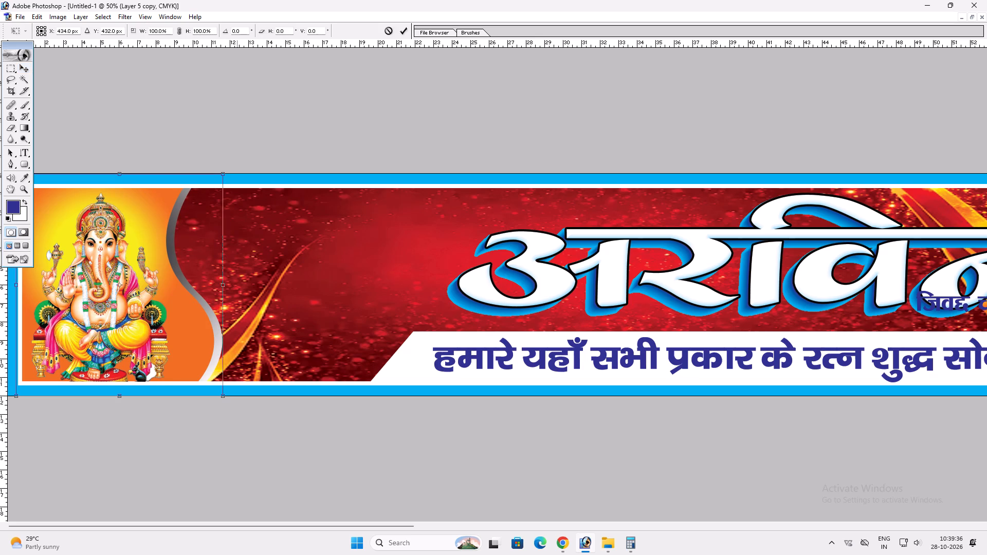
ctrl+drag(223, 173, 210, 169)
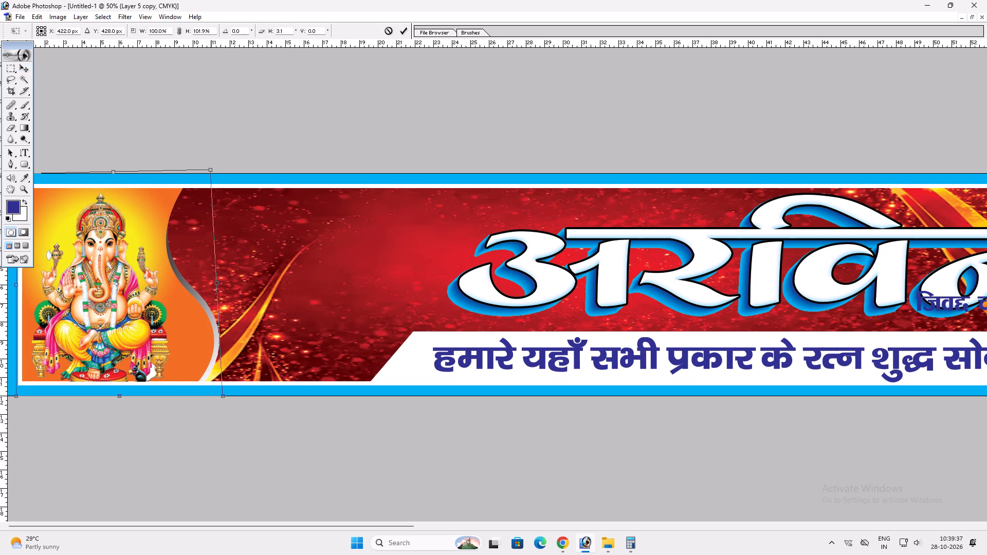
ctrl+drag(210, 169, 210, 168)
key(Return)
key(v)
Duplicate the silver panel and give the copy a yellow Color Overlay of C 0, M 0, Y 100, K 0.
key(ctrl+j)
key(ctrl+alt+l)
text(yn)
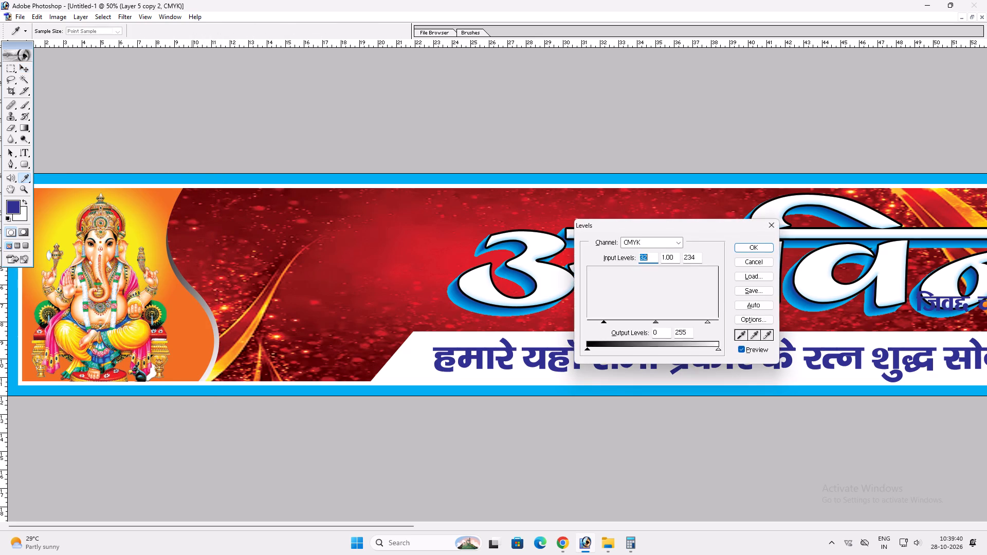
key(Return)
key(v)
key(alt+l)
key(alt+y)
key(n)
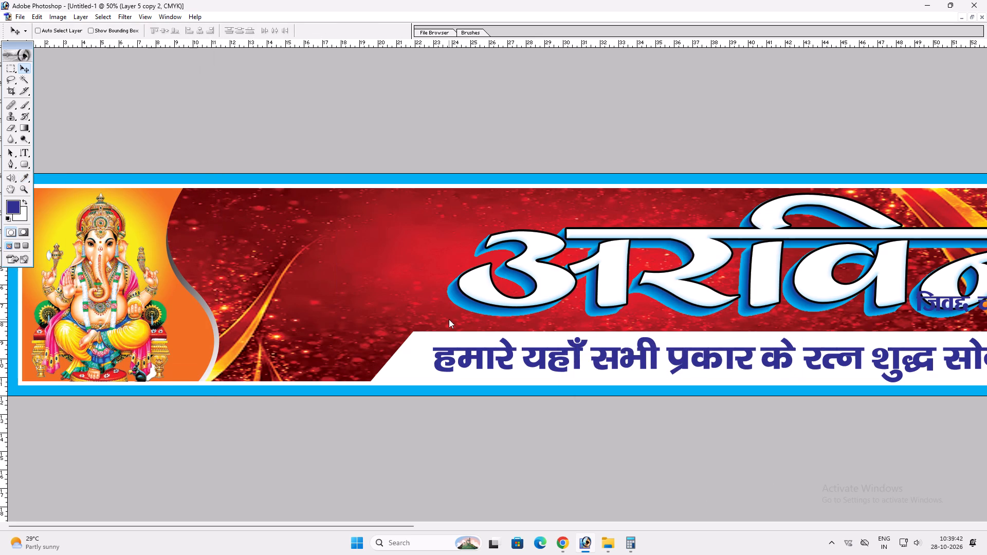
click(558, 231)
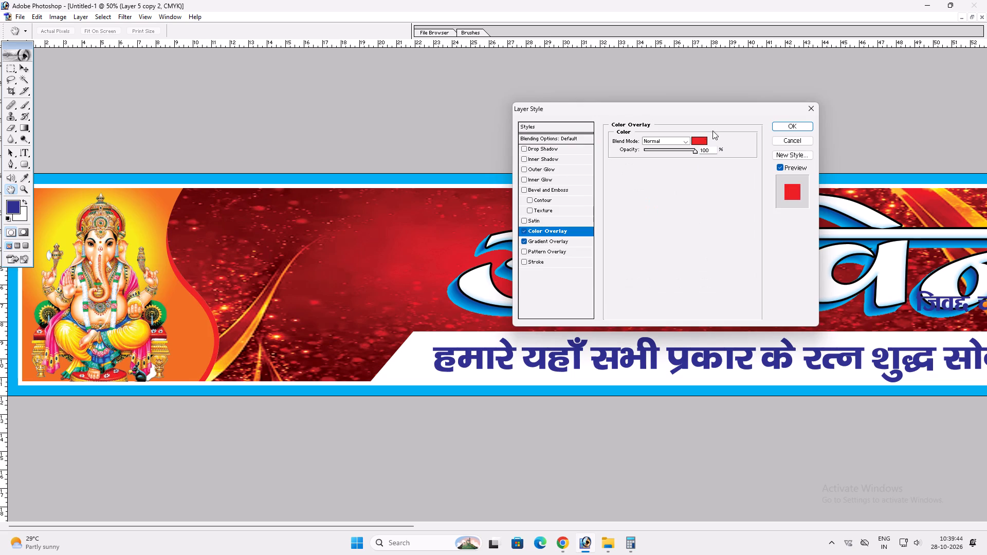
click(702, 139)
key(Tab)
key(0)
key(Tab)
key(Return)
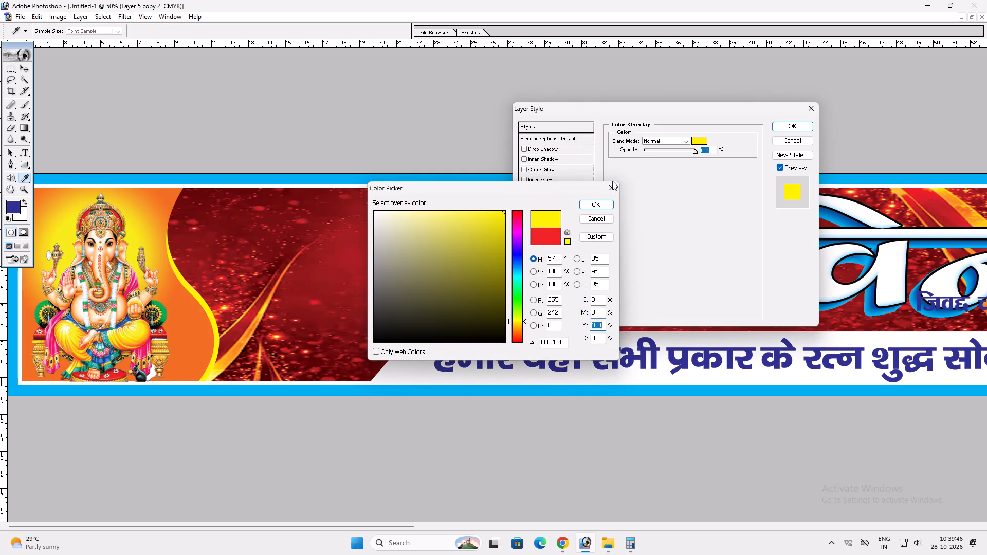
key(Return)
Send the yellow copy behind the silver panel, shift it right, and distort its bottom right corner inward into a tapered yellow edge.
key(ctrl+bracketleft)
key(v)
drag(248, 252, 252, 244)
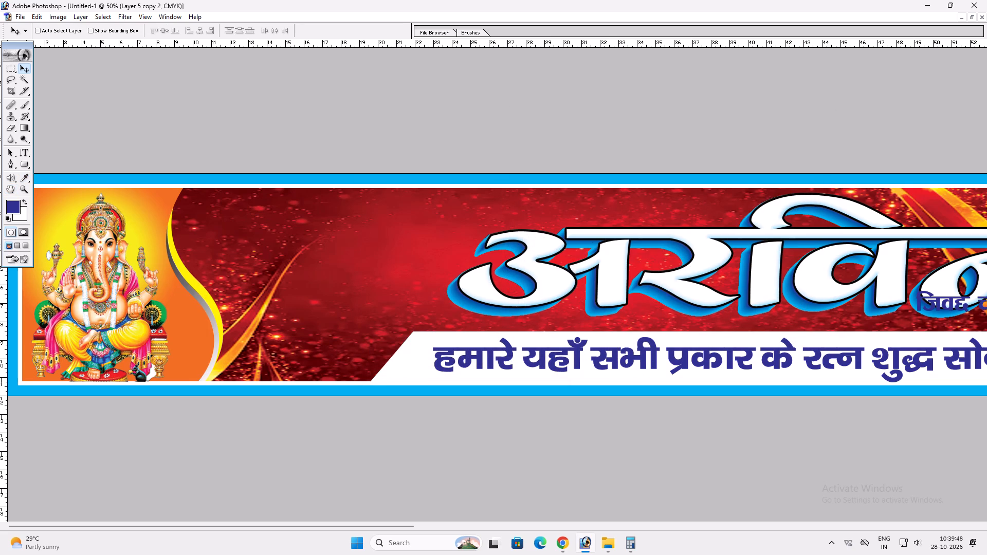
drag(252, 244, 257, 252)
key(ctrl+t)
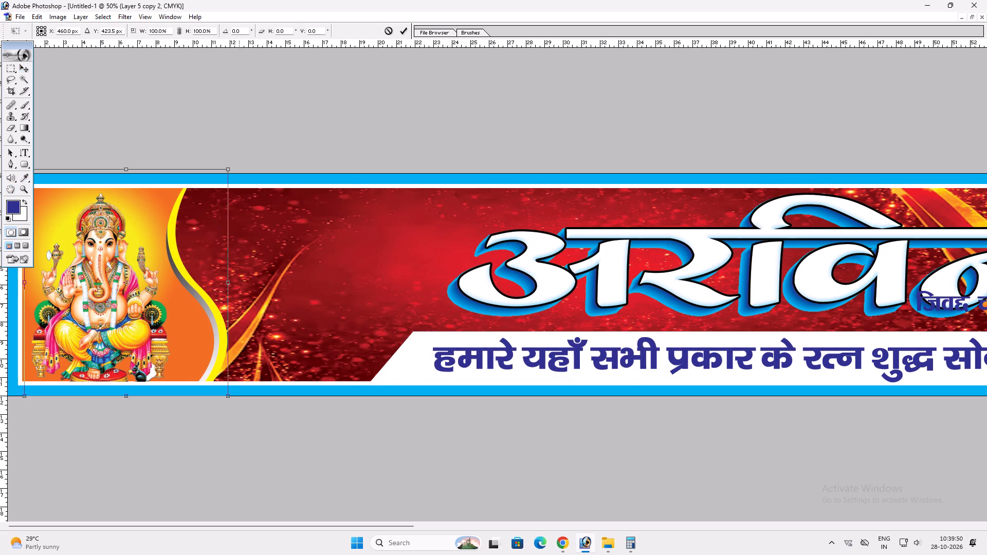
ctrl+drag(228, 400, 220, 397)
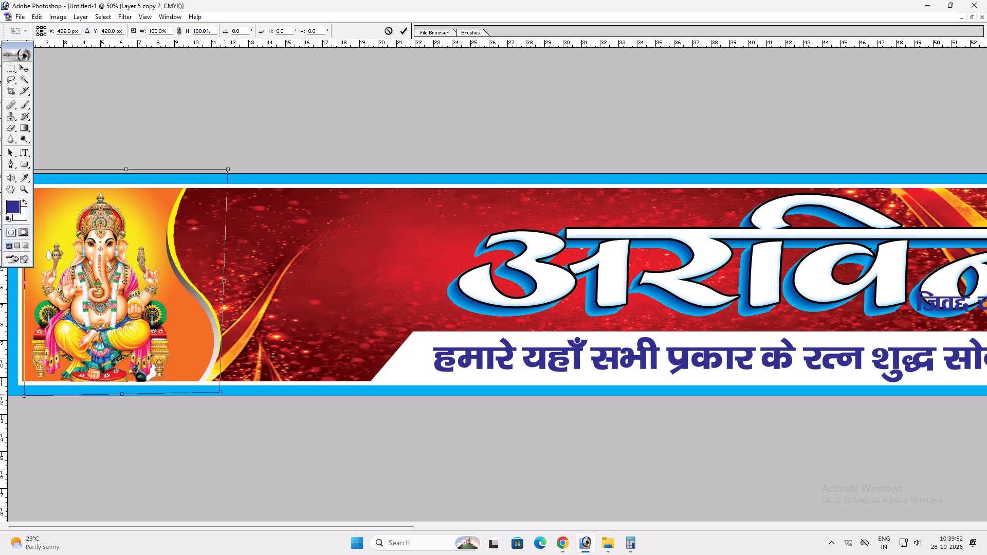
key(Return)
key(v)
Add a Drop Shadow to the yellow edge panel with about 70% opacity, about 14 px distance and 46 px size.
key(alt+l)
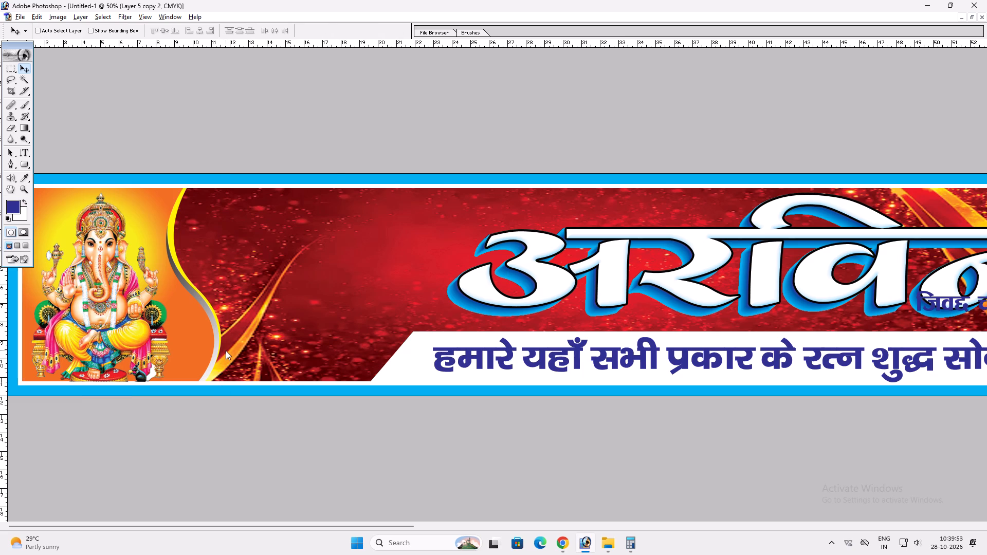
text(yd)
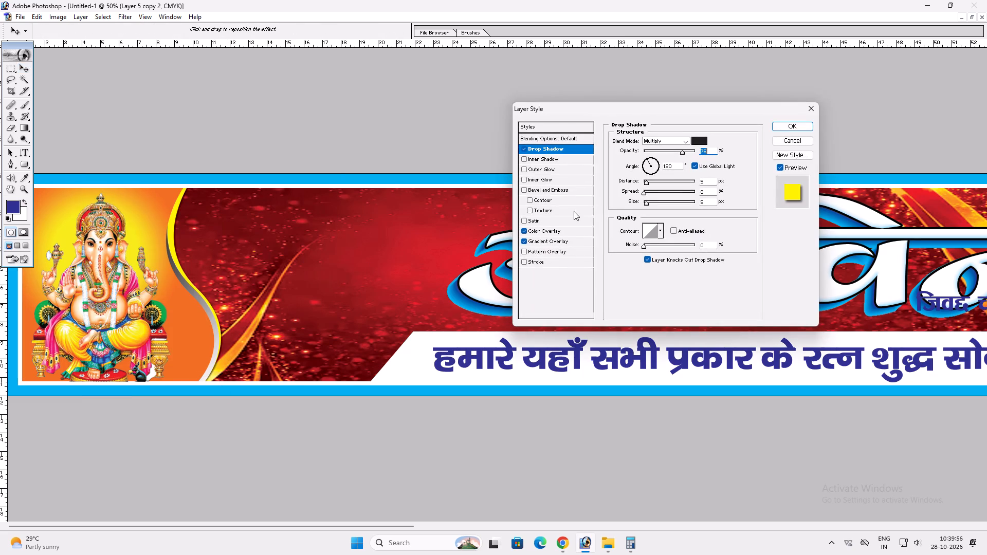
drag(683, 149, 693, 150)
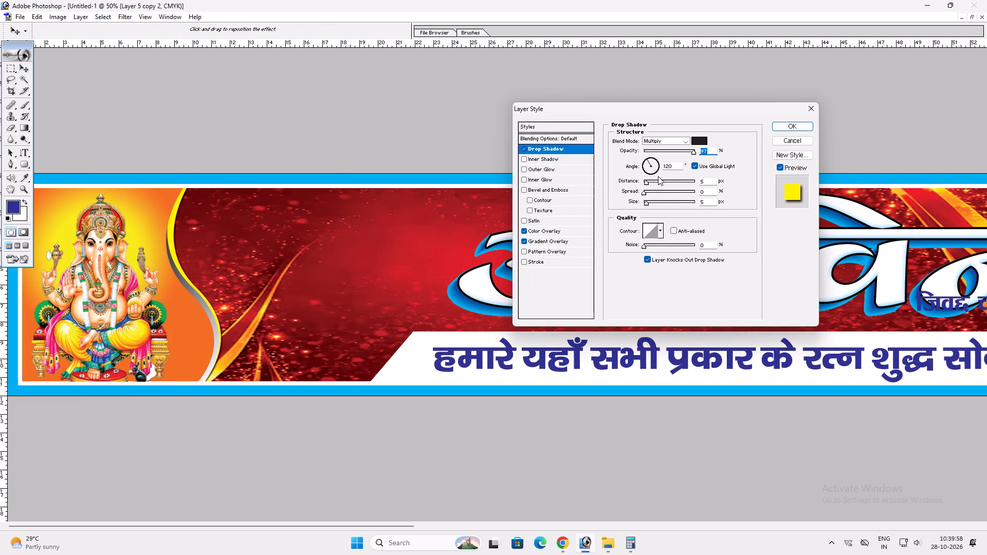
click(650, 183)
click(651, 183)
drag(649, 201, 655, 199)
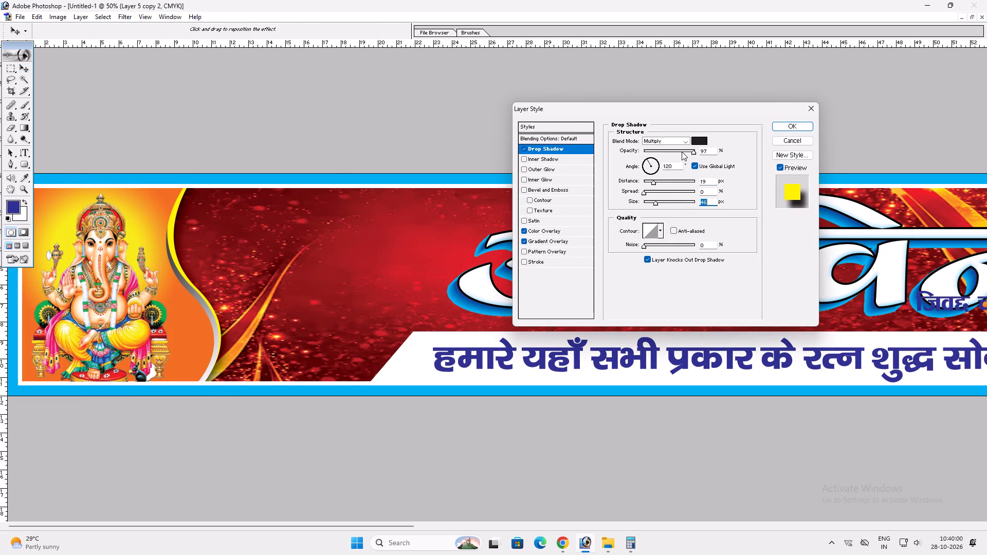
click(682, 152)
click(651, 183)
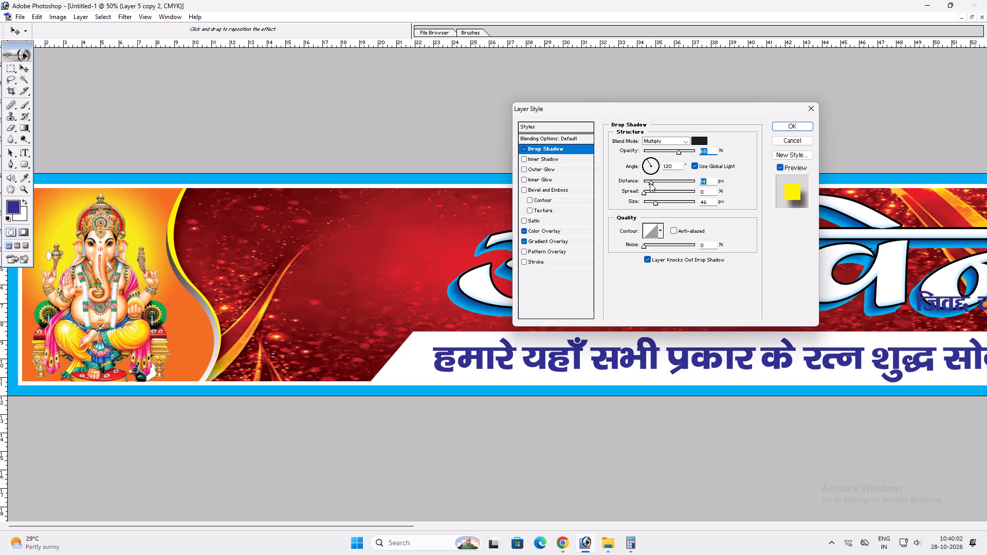
key(Return)
key(Return)
key(v)
Duplicate the curved yellow-orange panel behind Ganesh and move the copy across toward the banner's right end.
key(space)
key(space)
key(space)
key(space)
key(space)
key(space)
right_click(309, 267)
right_click(311, 267)
drag(326, 271, 338, 275)
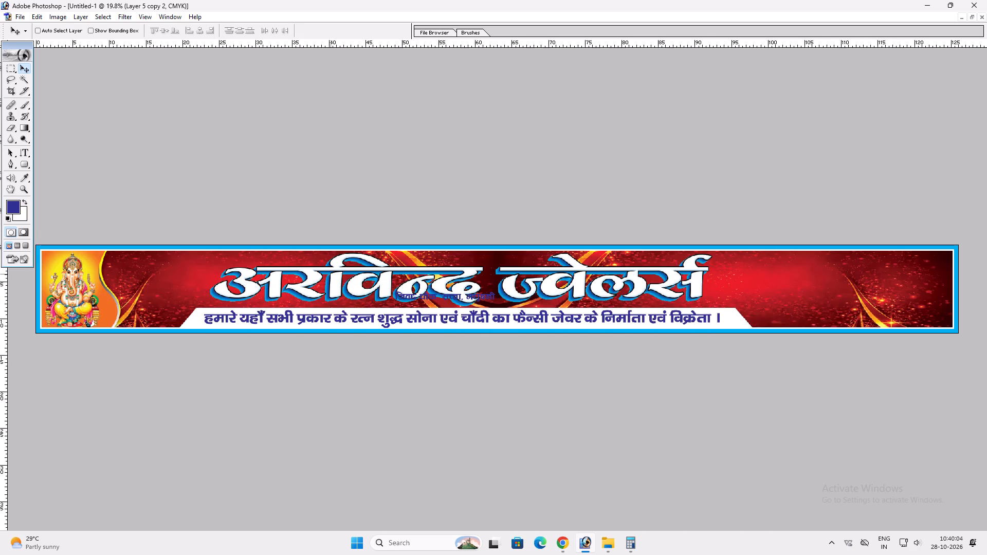
key(v)
key(ctrl+plus)
key(ctrl+plus)
key(space)
key(space)
key(space)
key(space)
key(space)
key(space)
drag(169, 316, 827, 275)
key(v)
right_click(133, 313)
right_click(133, 313)
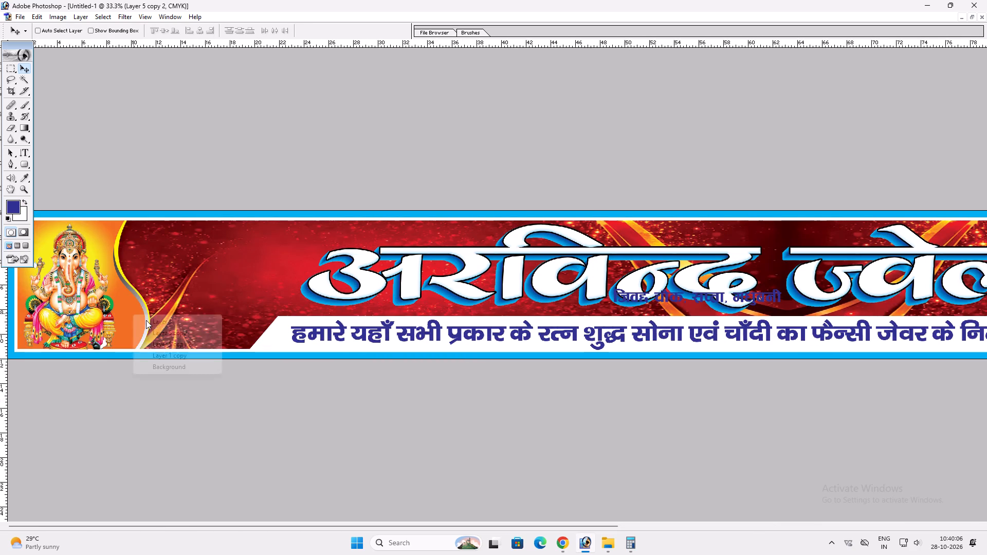
click(154, 322)
alt+drag(136, 312, 529, 285)
key(space)
right_click(510, 281)
click(529, 287)
key(space)
drag(388, 277, 759, 274)
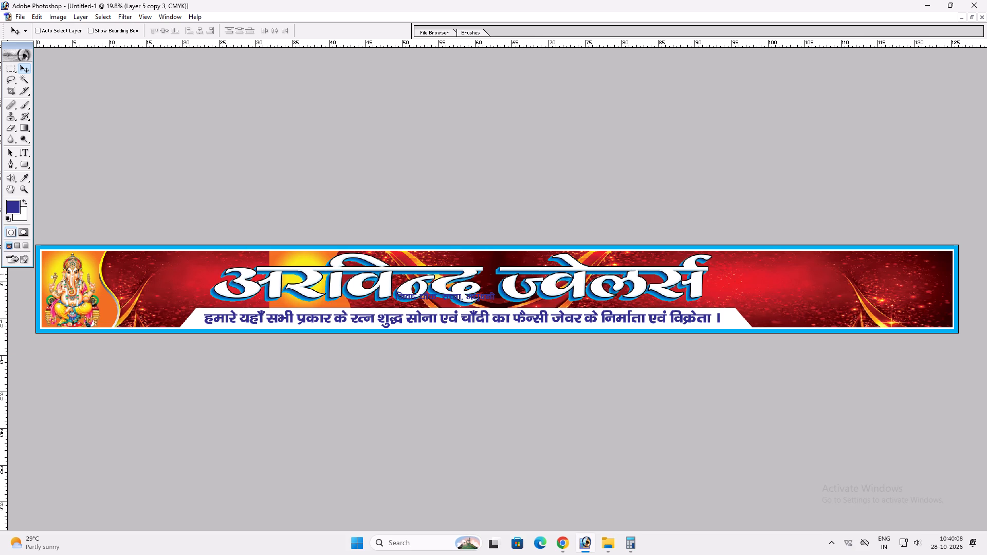
drag(759, 274, 808, 268)
shift+drag(407, 272, 858, 269)
Flip the copied panel horizontally and place it flush against the banner's right inner border.
key(ctrl+t)
ctrl+right_click(840, 272)
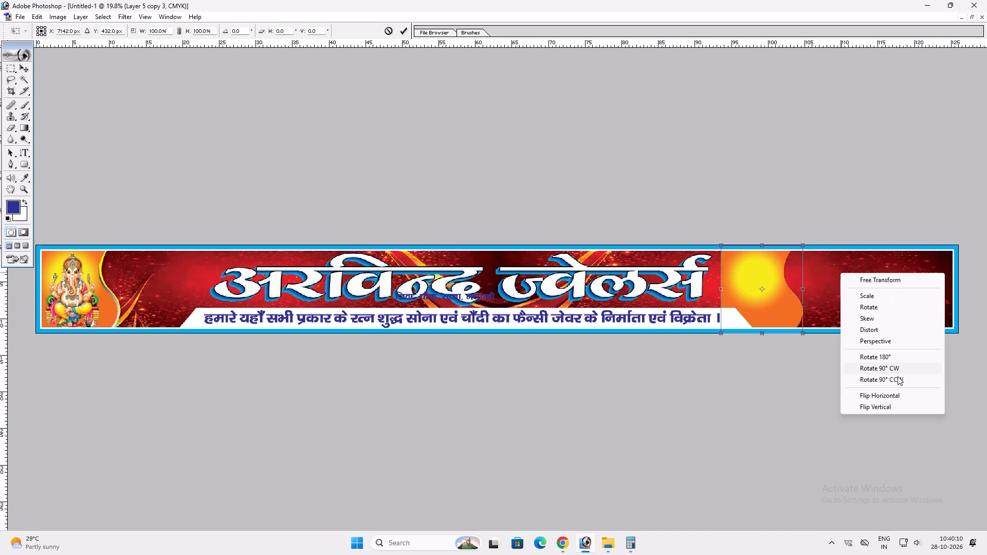
click(896, 393)
key(Return)
key(v)
key(v)
shift+drag(730, 284, 872, 291)
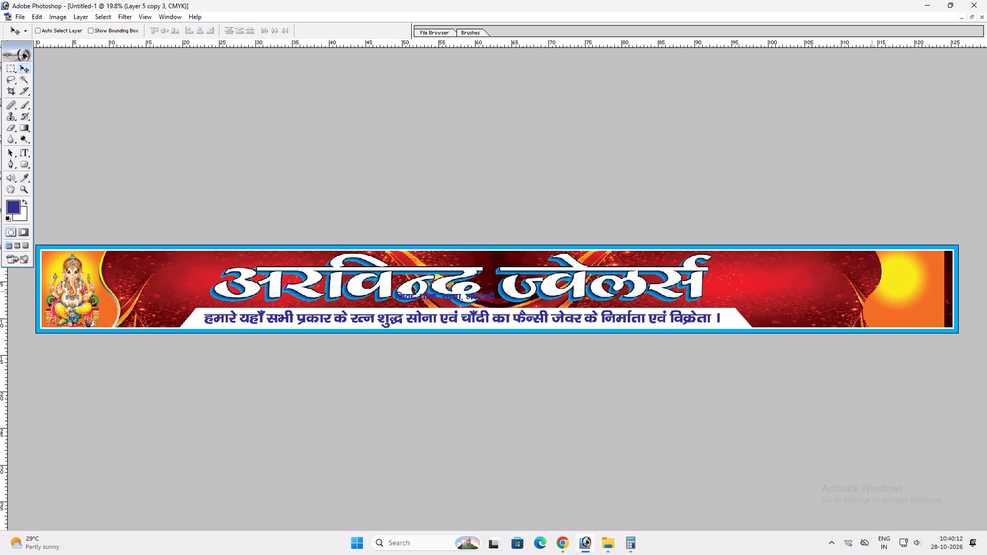
shift+drag(872, 291, 881, 293)
Reposition the right-end panel's radial Gradient Overlay, aligned with the layer, so its yellow glow sits near the panel's centre.
key(ctrl+plus)
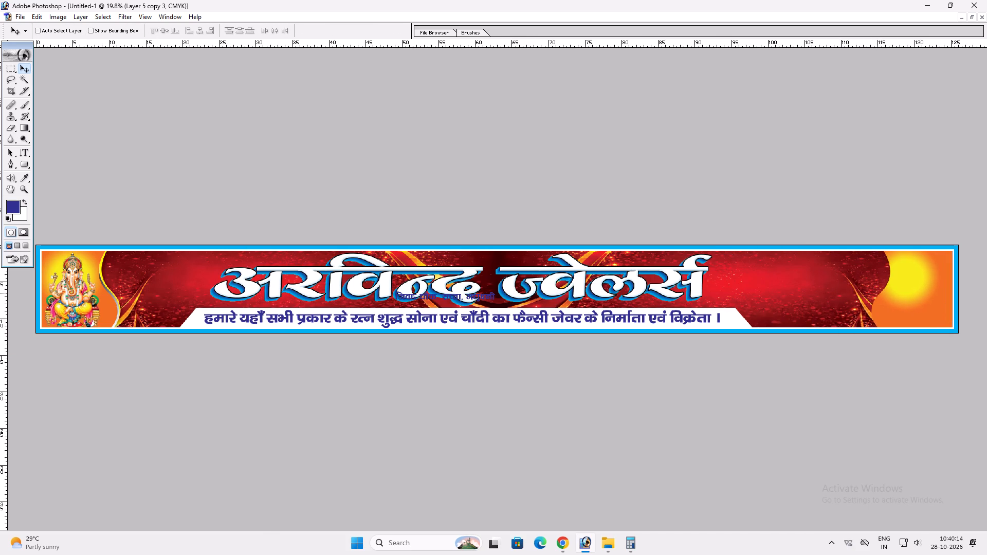
key(ctrl+plus)
key(space)
key(space)
key(space)
key(space)
key(space)
key(space)
key(space)
key(space)
drag(871, 293, 192, 224)
key(alt+l)
text(yg)
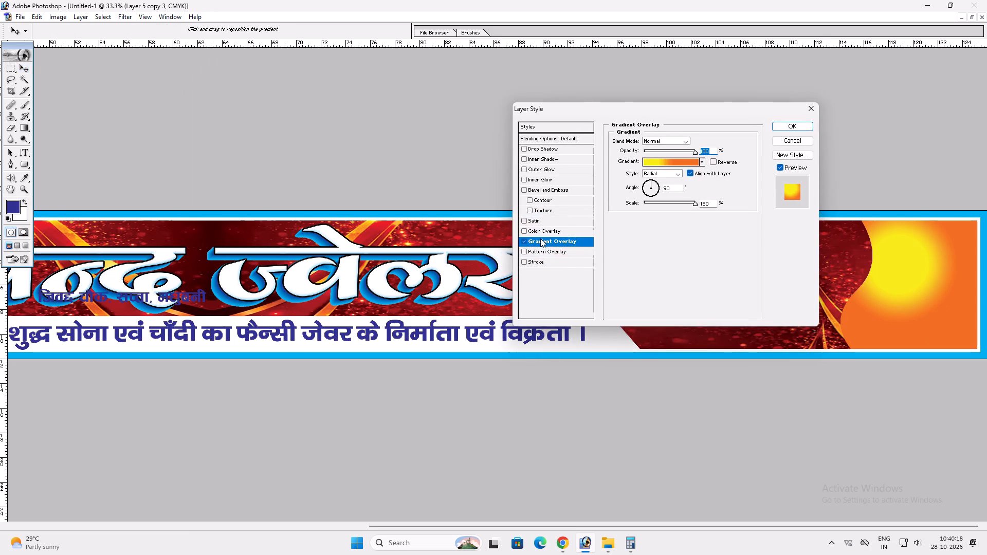
click(690, 172)
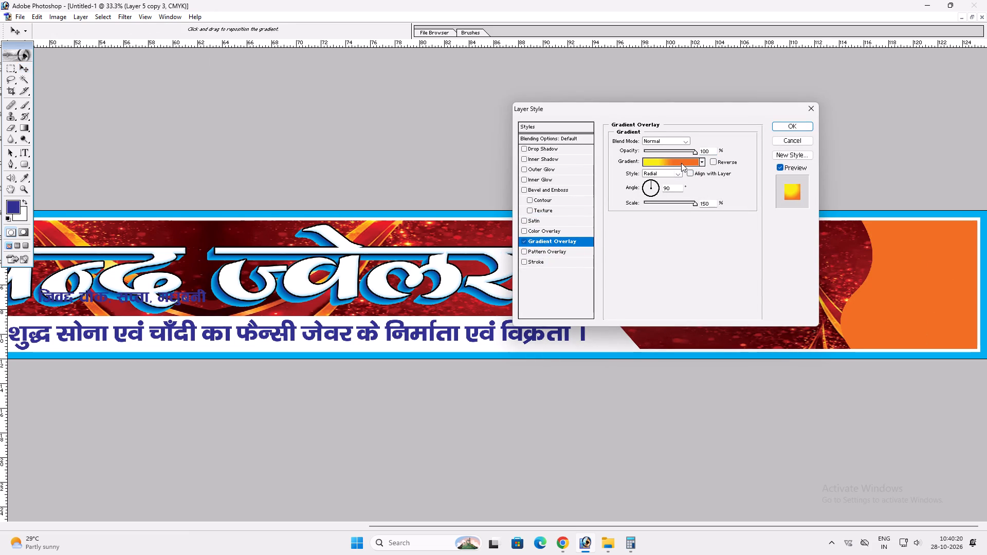
click(681, 163)
click(690, 171)
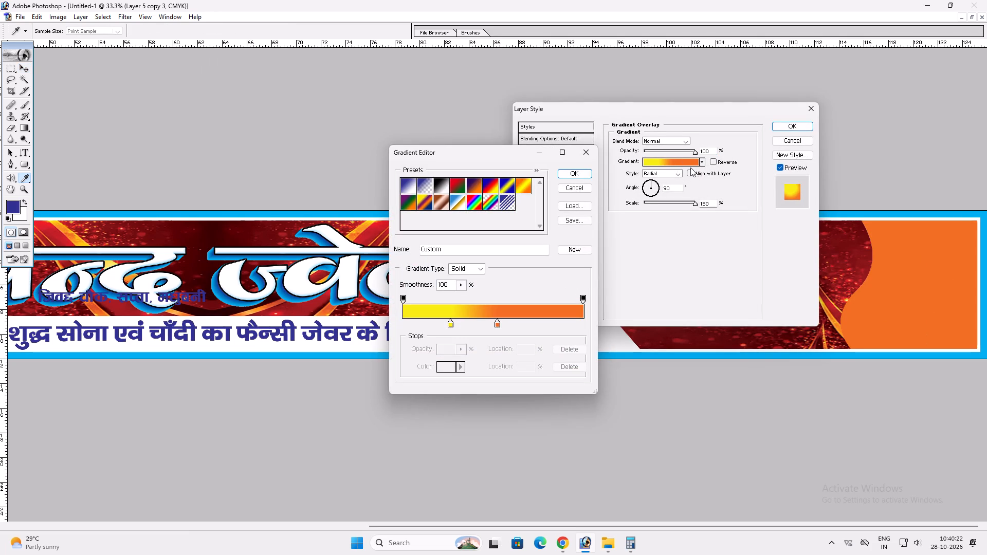
key(Return)
drag(881, 269, 928, 277)
scroll(927, 276, up, 4)
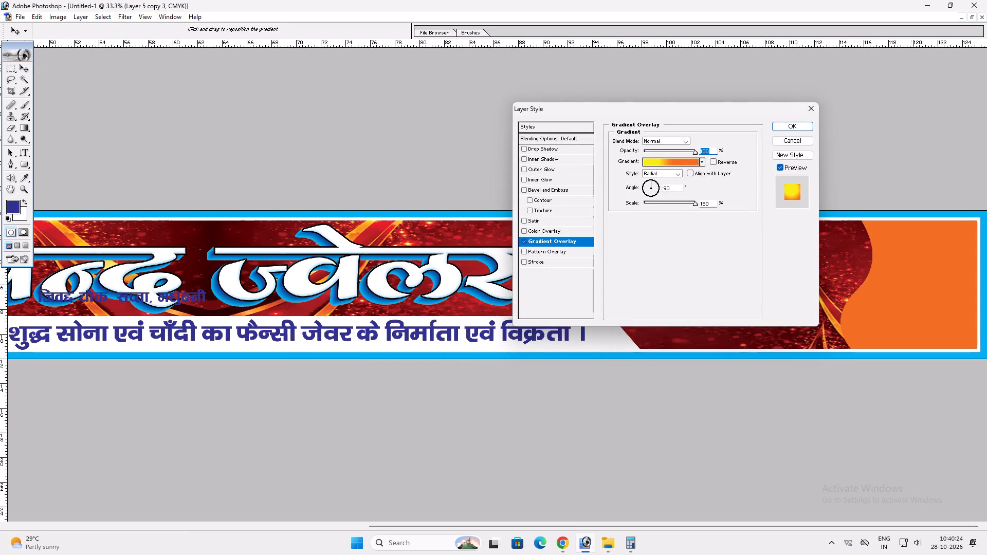
drag(895, 247, 926, 289)
scroll(922, 285, up, 5)
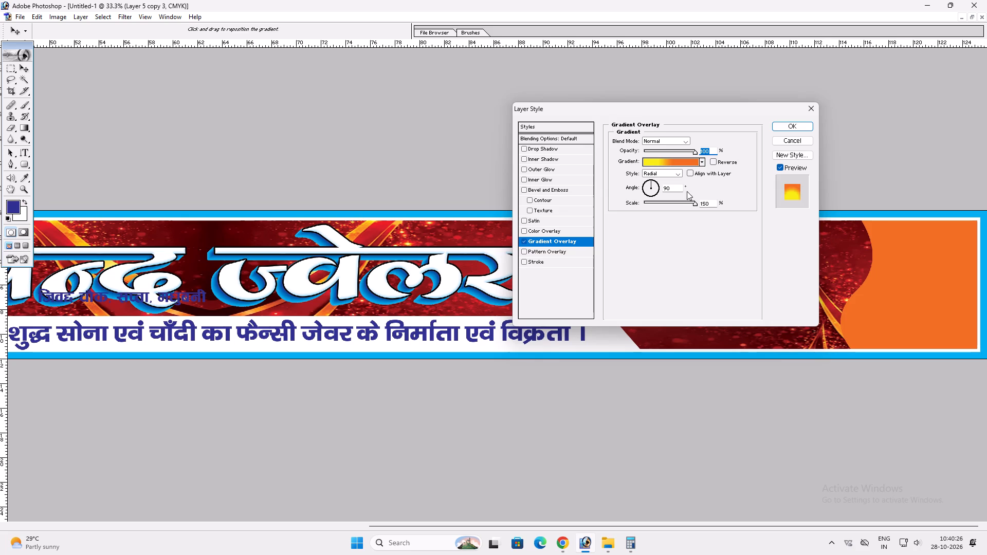
click(693, 171)
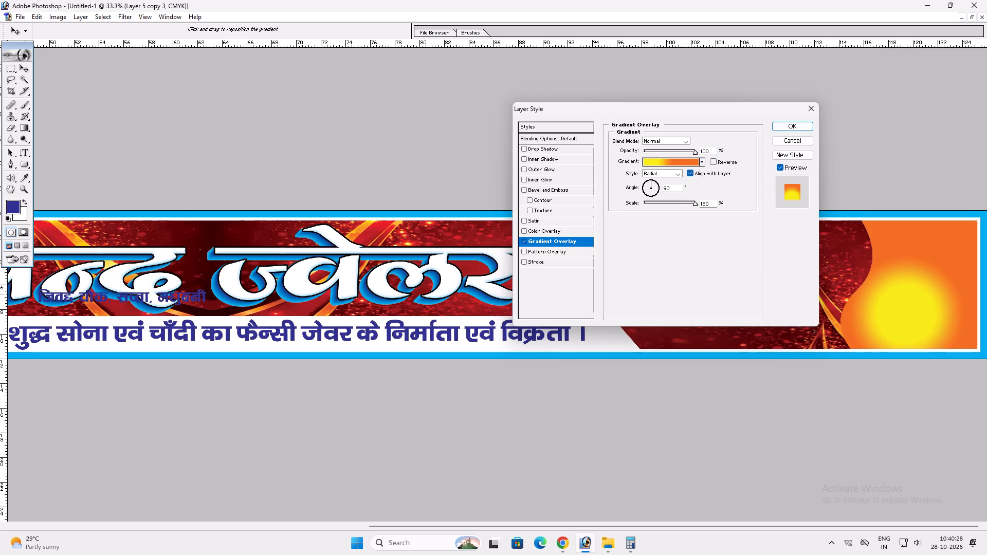
drag(913, 294, 912, 288)
drag(912, 288, 926, 254)
key(Return)
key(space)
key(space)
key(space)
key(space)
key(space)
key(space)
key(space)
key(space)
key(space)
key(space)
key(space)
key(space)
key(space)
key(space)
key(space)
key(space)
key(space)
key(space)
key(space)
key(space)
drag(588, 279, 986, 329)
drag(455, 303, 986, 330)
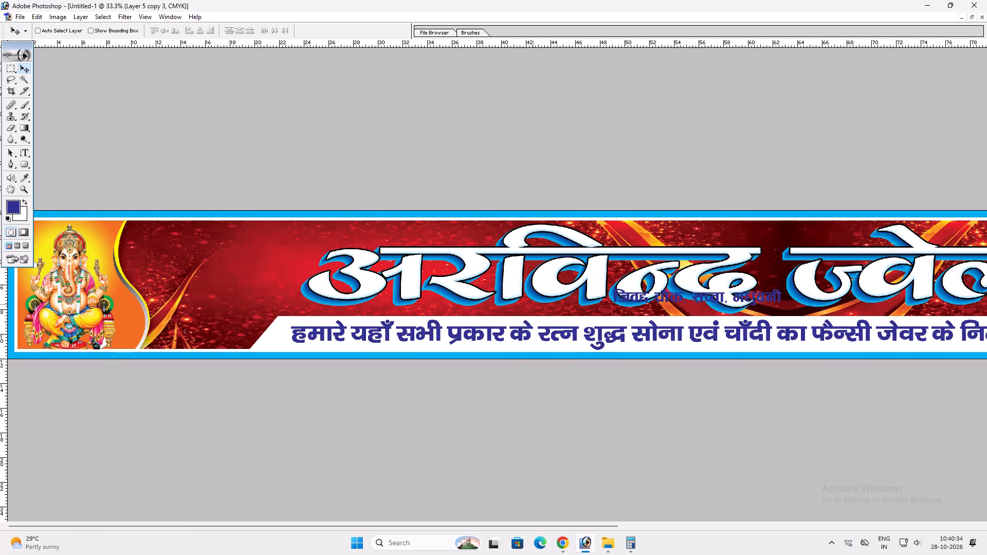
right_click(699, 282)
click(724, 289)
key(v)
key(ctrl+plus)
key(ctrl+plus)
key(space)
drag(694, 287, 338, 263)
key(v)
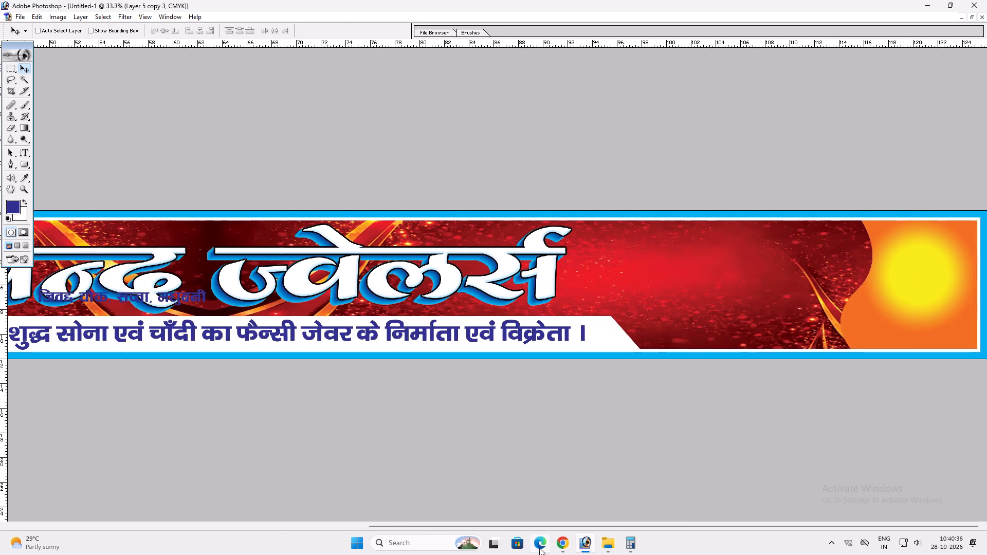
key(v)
Switch to Chrome and search Google Images for laxmi Ji Png.
click(558, 544)
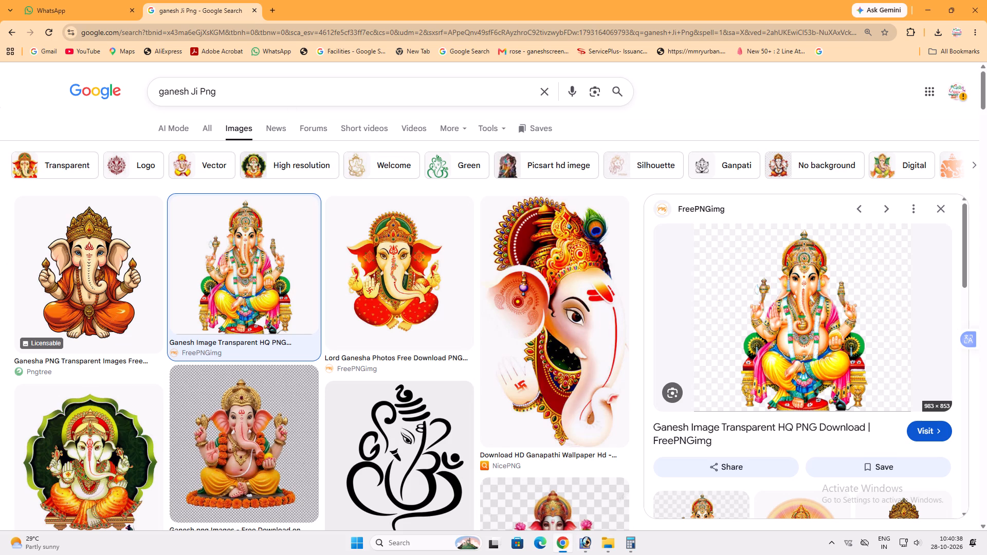
drag(189, 95, 26, 113)
text(laxmi)
key(Return)
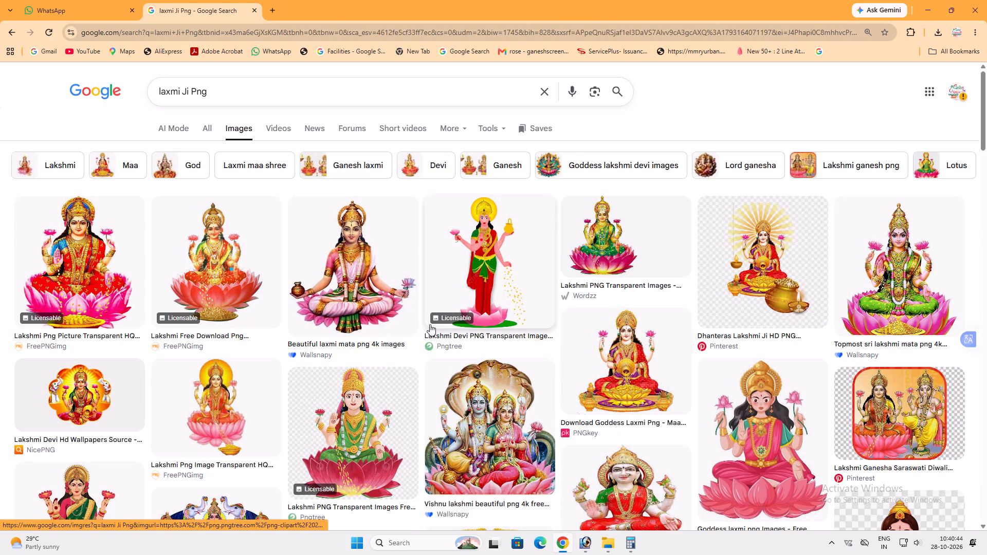
Compare Laxmi image previews and copy the PNGkey picture of the seated goddess in red with a golden pot.
click(611, 220)
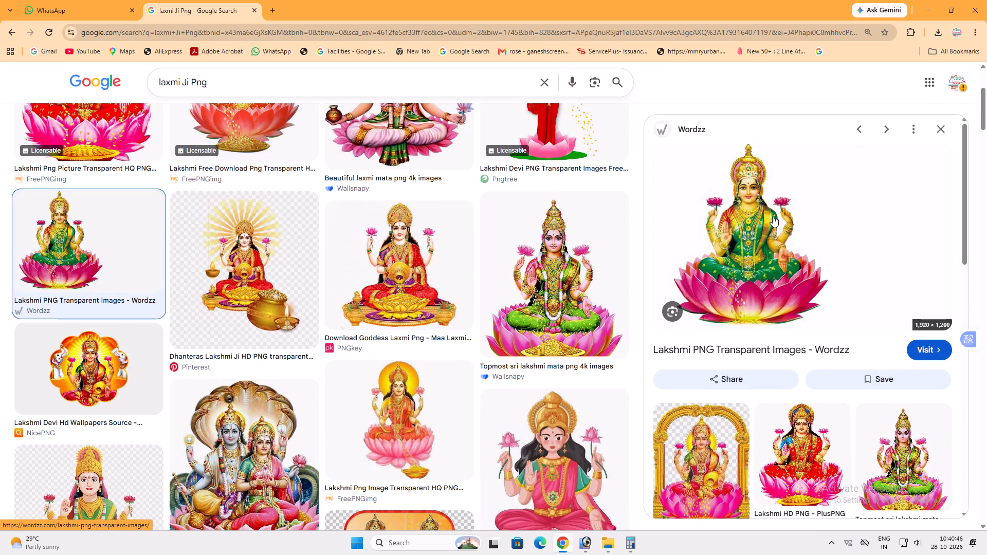
click(809, 437)
scroll(788, 219, down, 6)
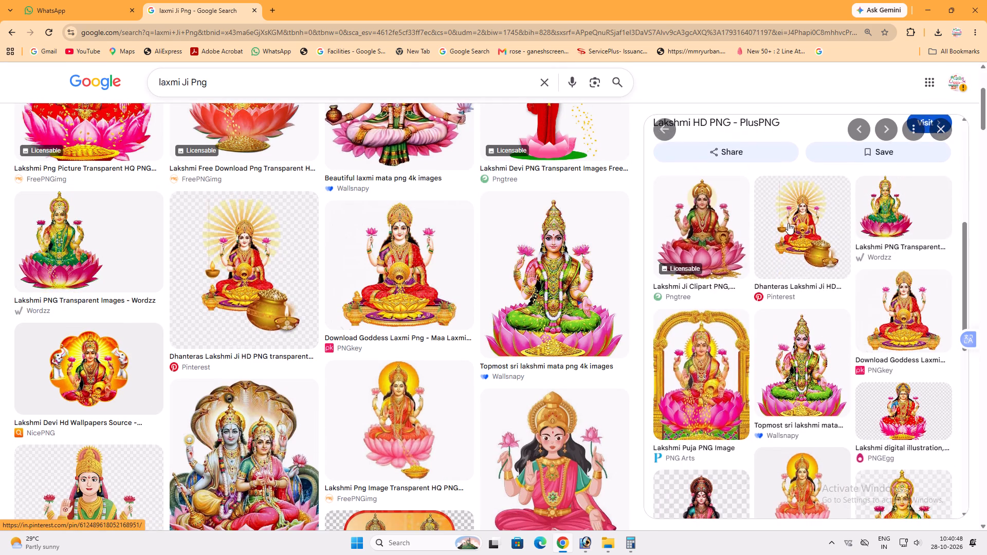
click(720, 219)
scroll(792, 217, down, 5)
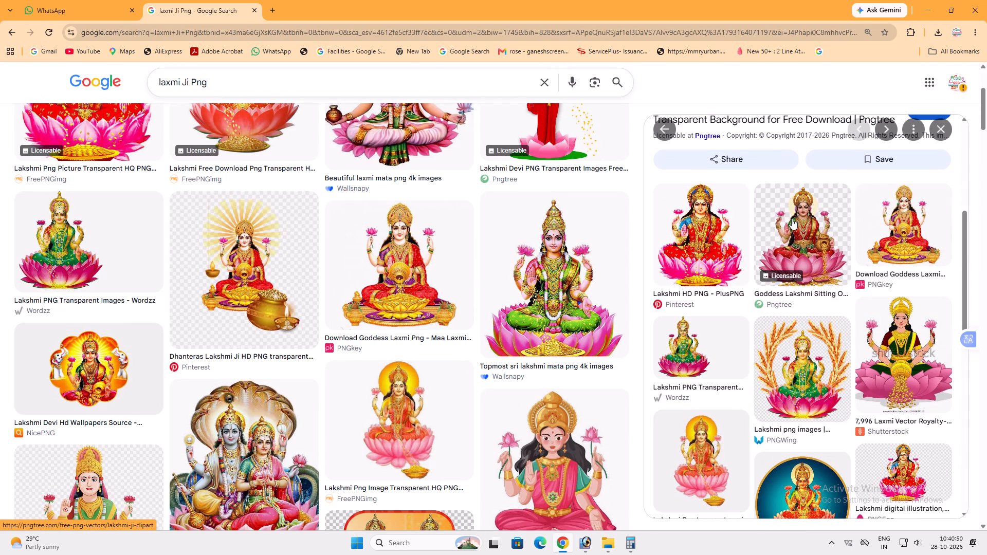
click(916, 224)
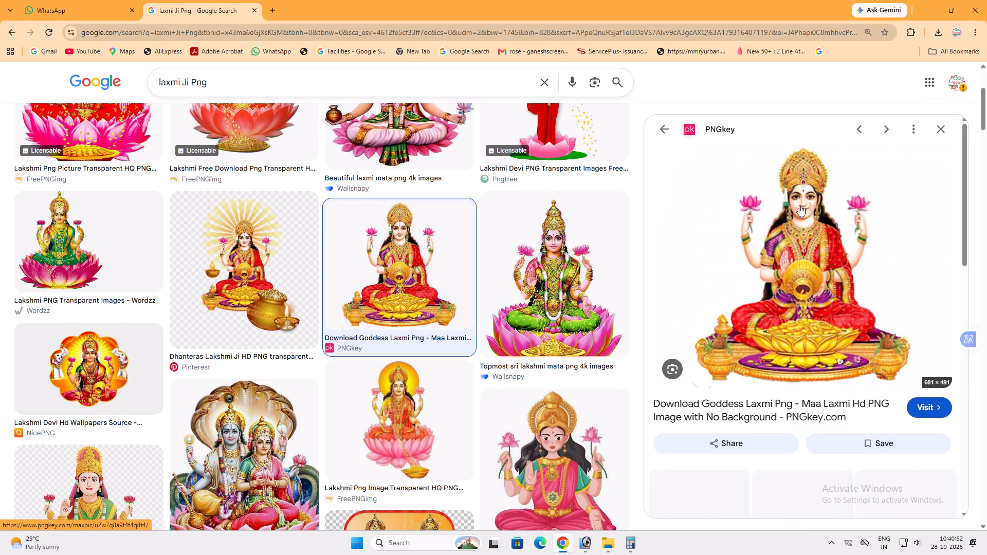
click(711, 491)
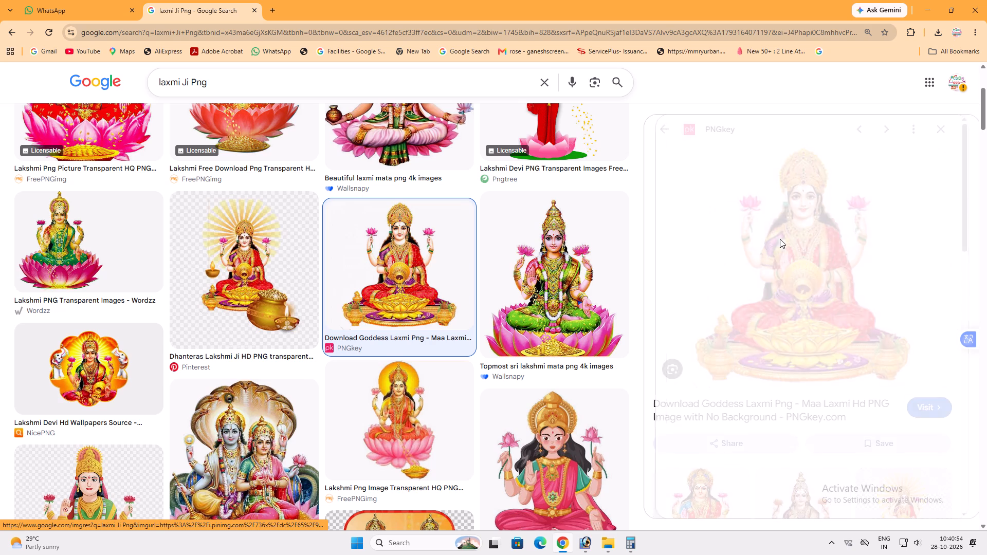
scroll(787, 234, down, 6)
click(701, 213)
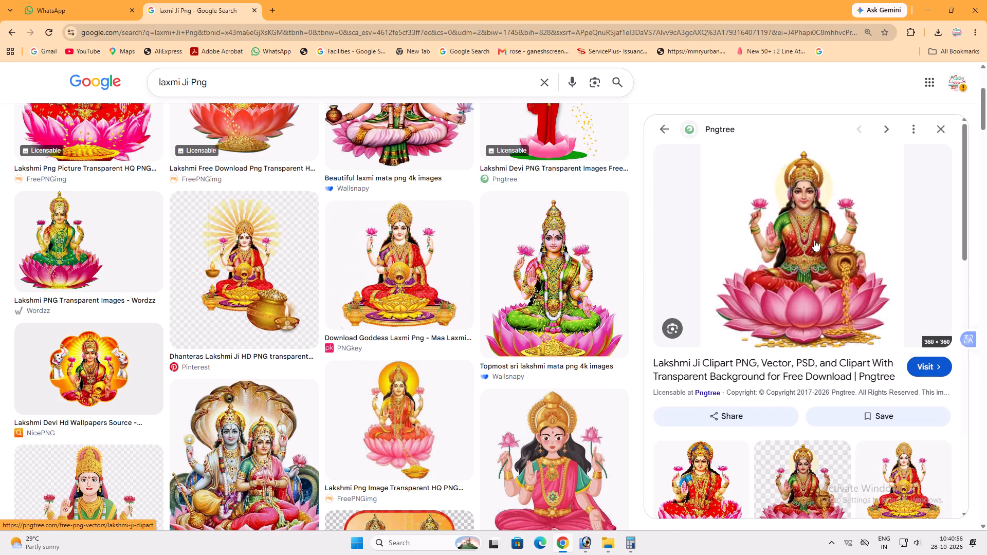
scroll(803, 231, down, 3)
click(715, 308)
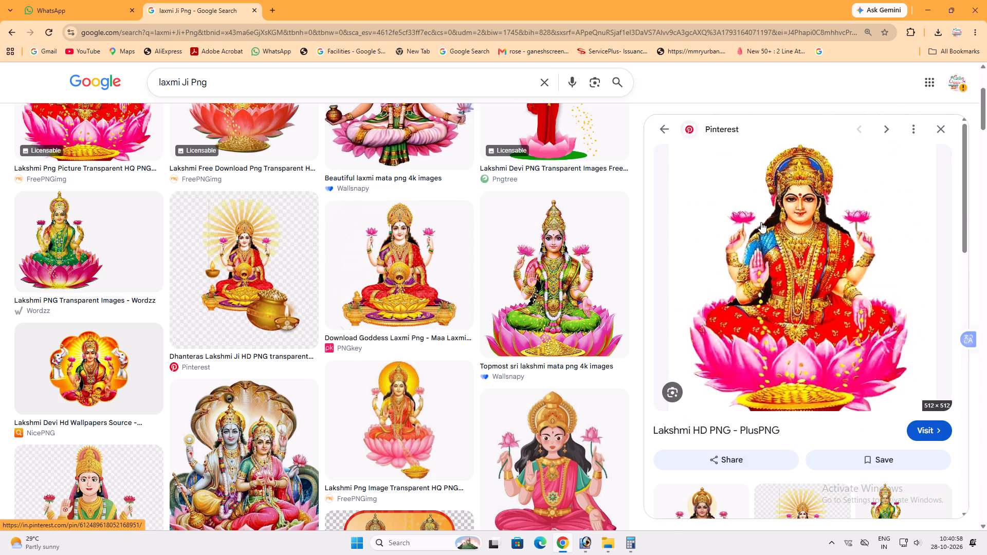
scroll(761, 225, down, 6)
click(911, 299)
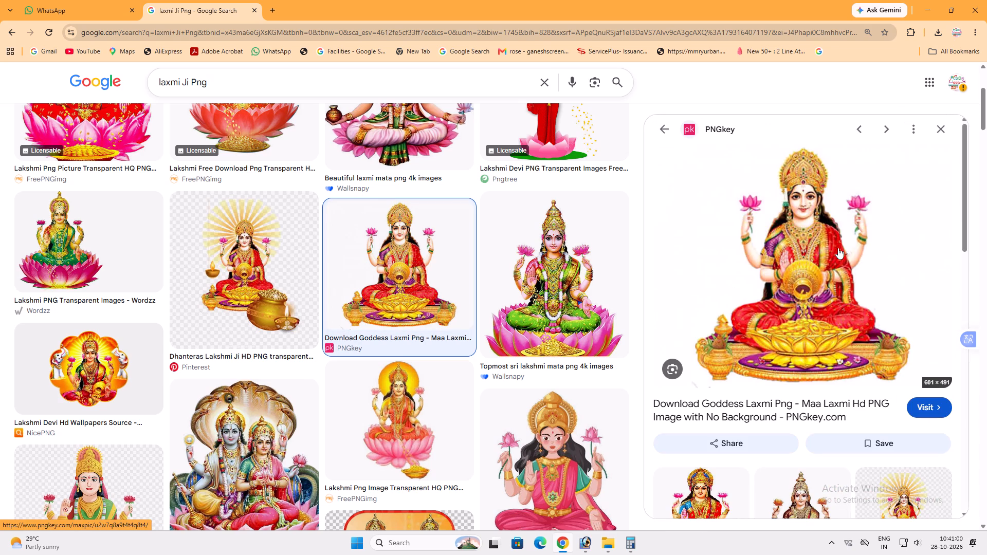
right_click(812, 221)
drag(872, 374, 870, 381)
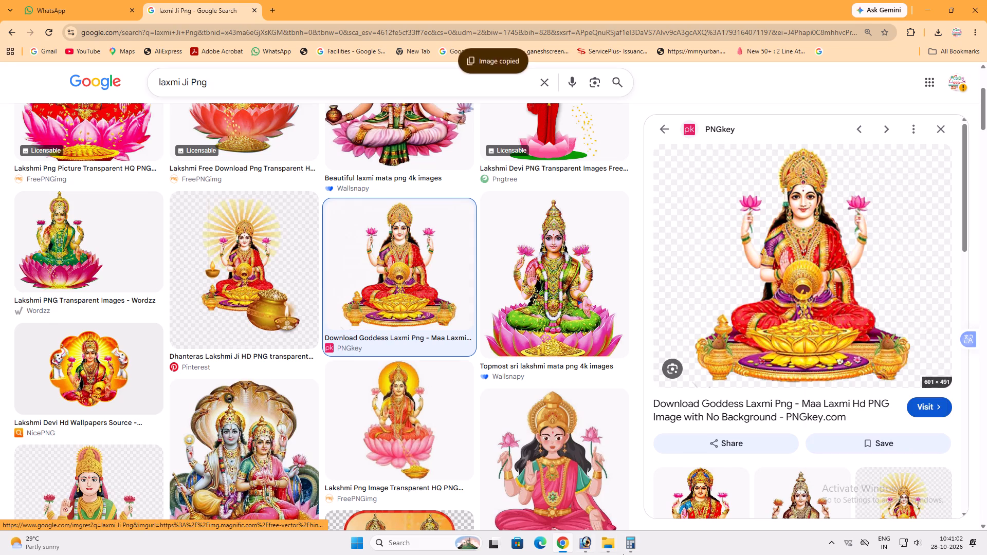
Return to Photoshop, paste the Laxmi picture into the banner, and move it to the red area beside the right-end panel.
click(592, 546)
key(ctrl+v)
drag(546, 300, 800, 291)
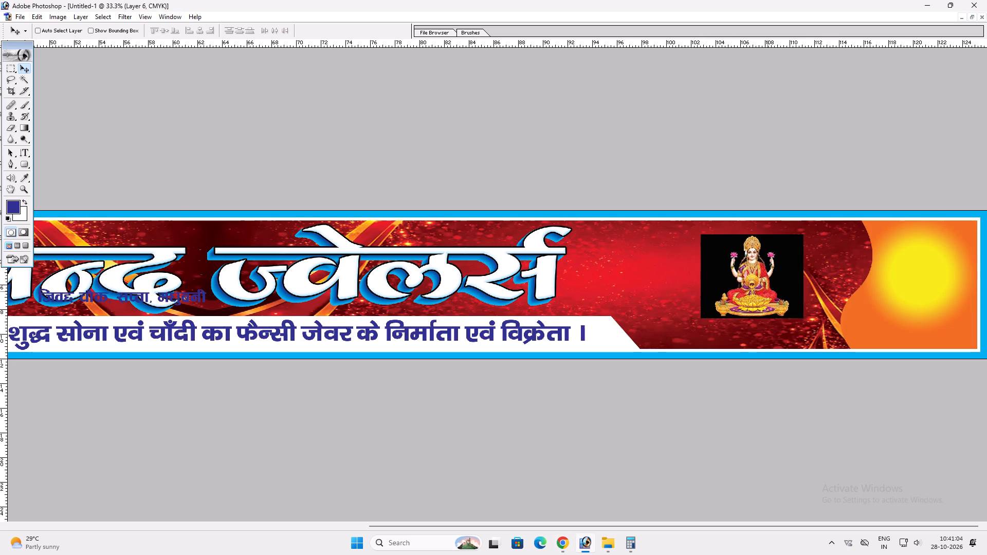
Remove the black background around the pasted Laxmi figure using the Magic Wand, and clear the selection.
key(w)
click(773, 283)
key(Delete)
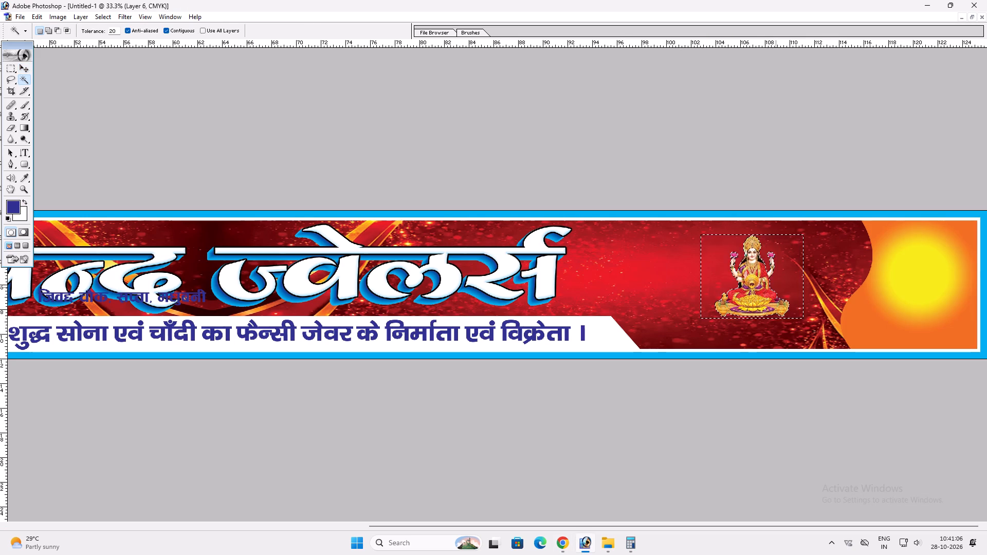
key(ctrl+d)
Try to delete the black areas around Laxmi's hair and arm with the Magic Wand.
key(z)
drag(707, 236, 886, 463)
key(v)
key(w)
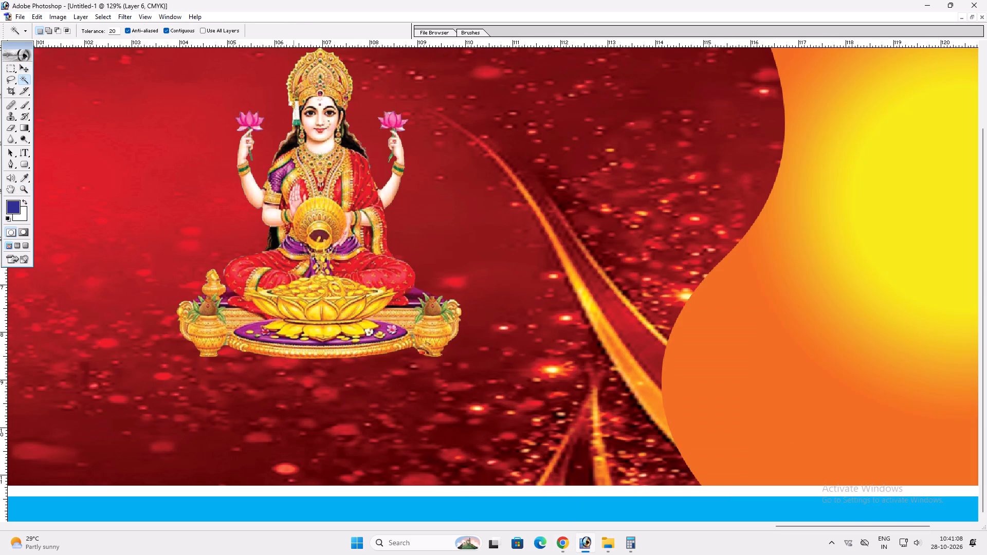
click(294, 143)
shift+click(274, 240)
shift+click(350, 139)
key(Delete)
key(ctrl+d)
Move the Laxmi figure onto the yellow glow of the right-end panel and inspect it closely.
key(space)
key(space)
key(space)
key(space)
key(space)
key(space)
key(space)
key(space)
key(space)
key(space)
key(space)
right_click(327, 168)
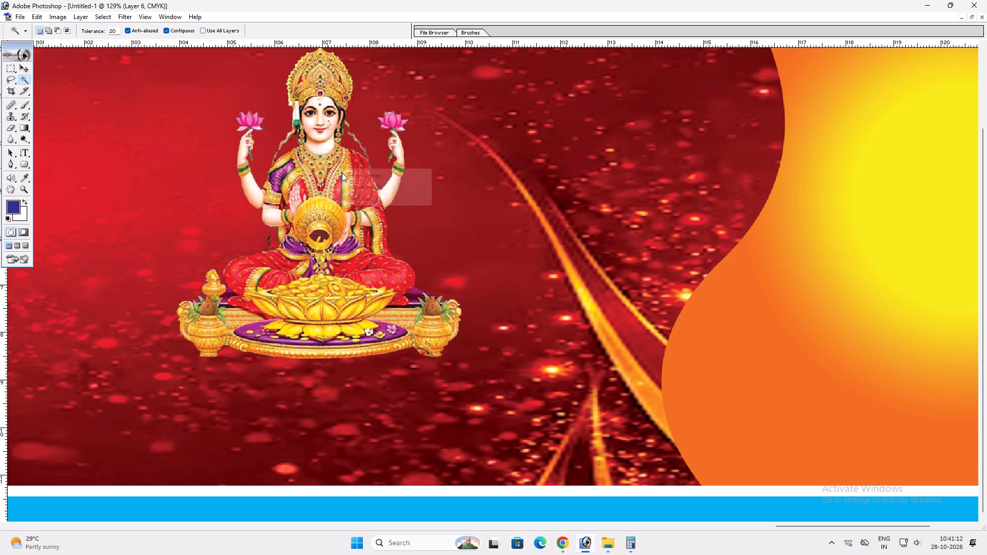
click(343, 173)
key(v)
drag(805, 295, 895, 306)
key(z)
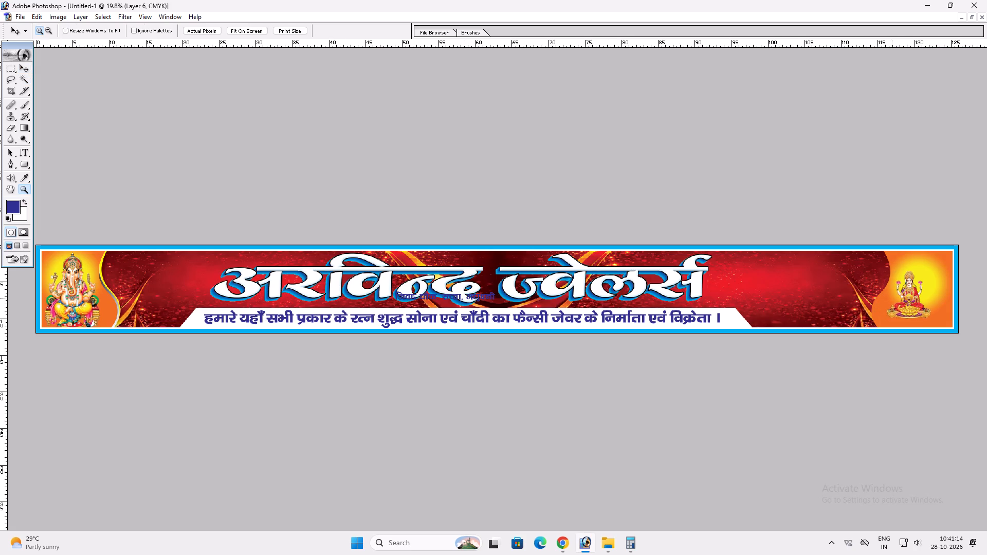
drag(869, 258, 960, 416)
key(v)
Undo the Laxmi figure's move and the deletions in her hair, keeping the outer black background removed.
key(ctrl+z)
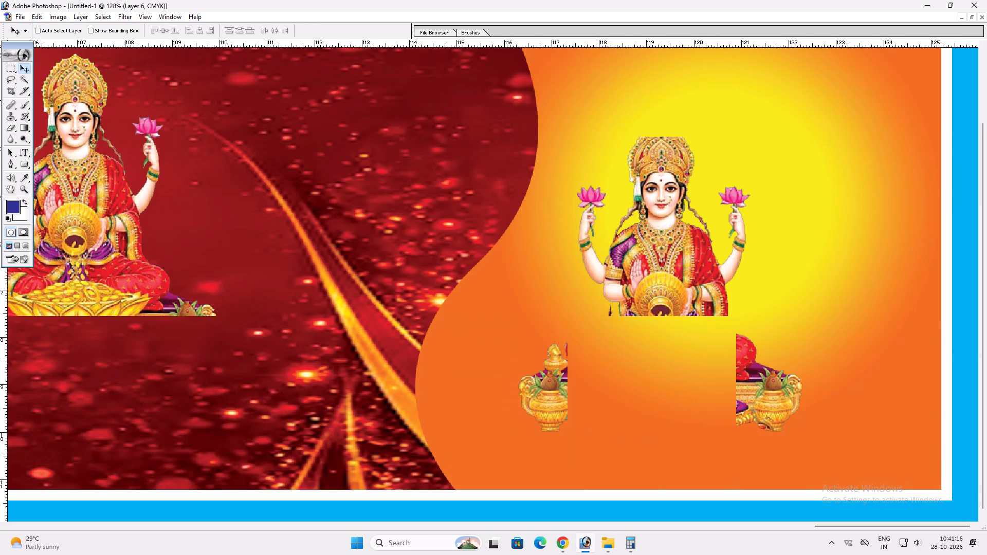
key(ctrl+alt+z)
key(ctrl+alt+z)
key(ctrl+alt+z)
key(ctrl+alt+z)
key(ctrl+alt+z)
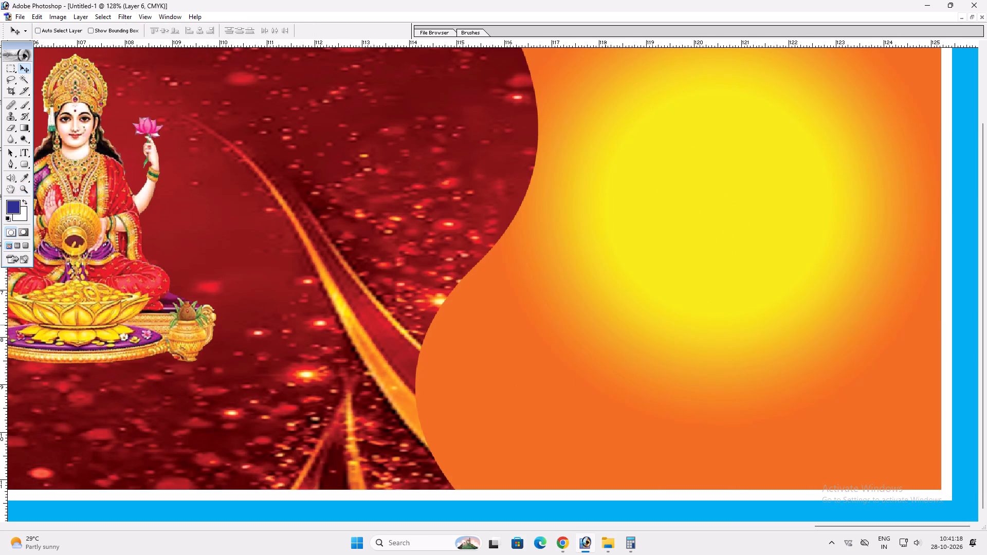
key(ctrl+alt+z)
Deselect and move the Laxmi figure onto the right-end panel, lowering it close to the panel's bottom edge.
key(space)
drag(471, 291, 726, 301)
key(ctrl+d)
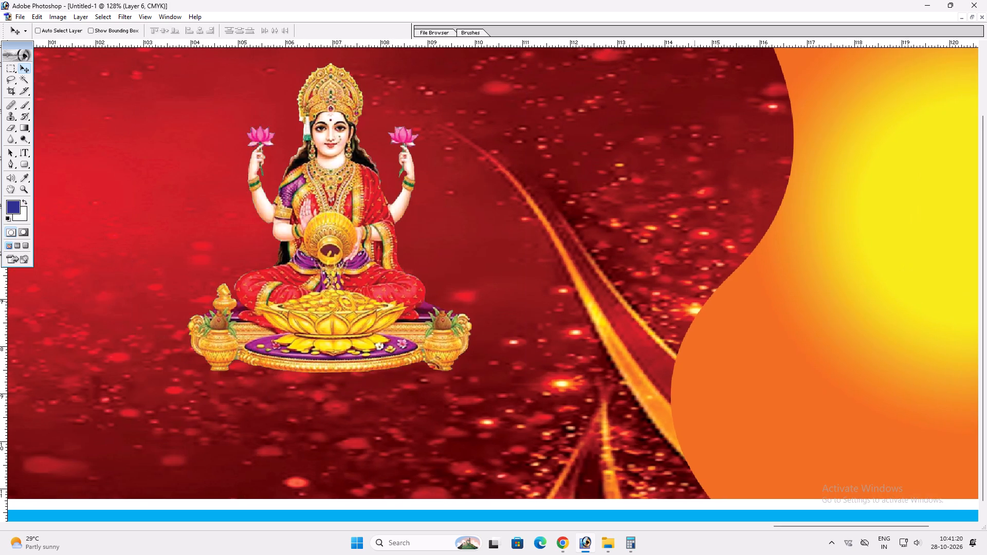
drag(395, 273, 905, 308)
key(space)
key(space)
key(space)
key(space)
key(space)
key(space)
key(space)
key(space)
key(space)
key(space)
right_click(800, 288)
click(819, 293)
key(v)
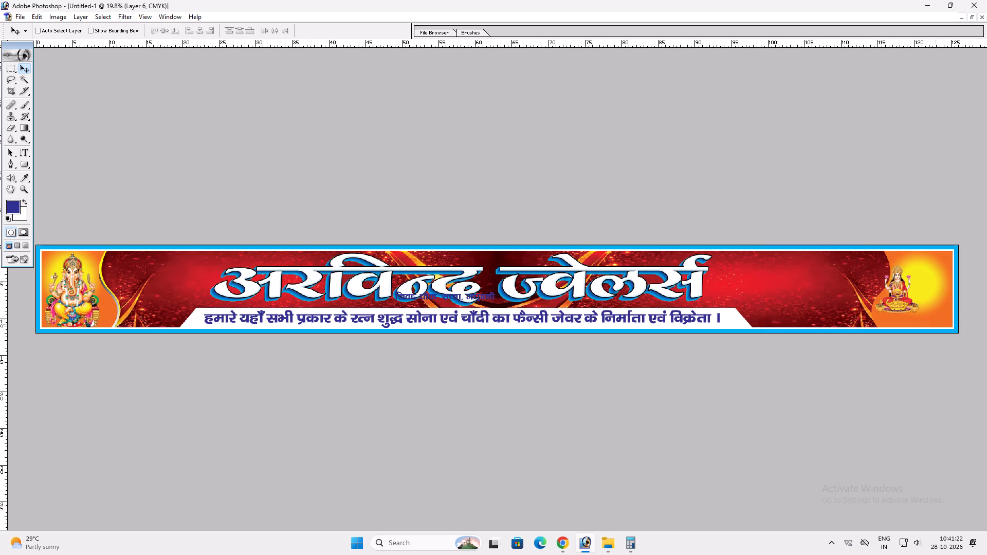
drag(921, 314, 931, 327)
Scale up the Laxmi figure with Free Transform until it nearly fills the right-end panel's height.
key(ctrl+t)
shift+drag(930, 281, 944, 276)
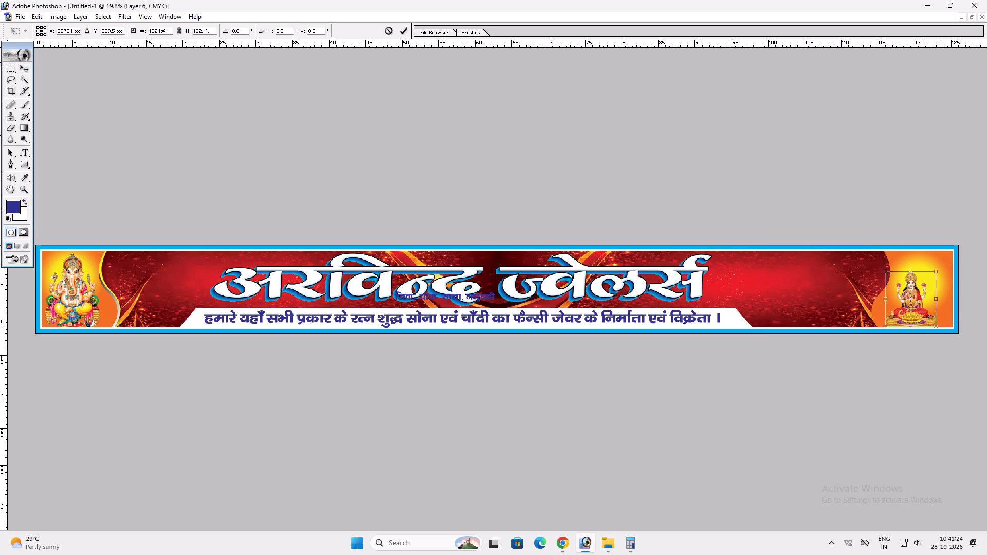
shift+drag(944, 276, 962, 265)
key(shift+Return)
Reposition the right-end panel's radial Gradient Overlay slightly upward, raising the yellow glow behind Laxmi.
key(ctrl+plus)
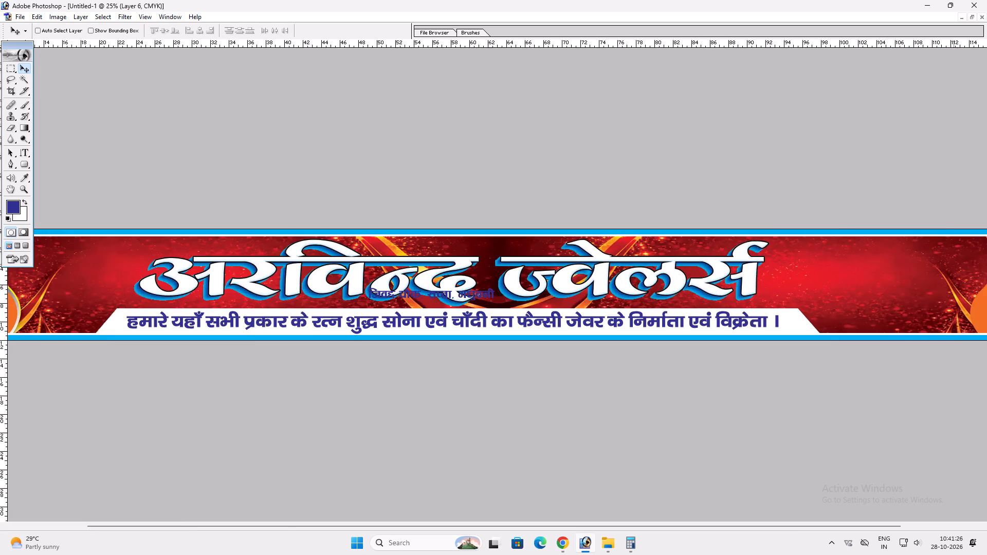
key(ctrl+plus)
key(ctrl+plus)
key(space)
key(space)
key(space)
key(space)
key(space)
key(space)
key(space)
key(space)
key(space)
key(space)
drag(915, 268, 180, 310)
key(Return)
key(v)
ctrl+right_click(939, 294)
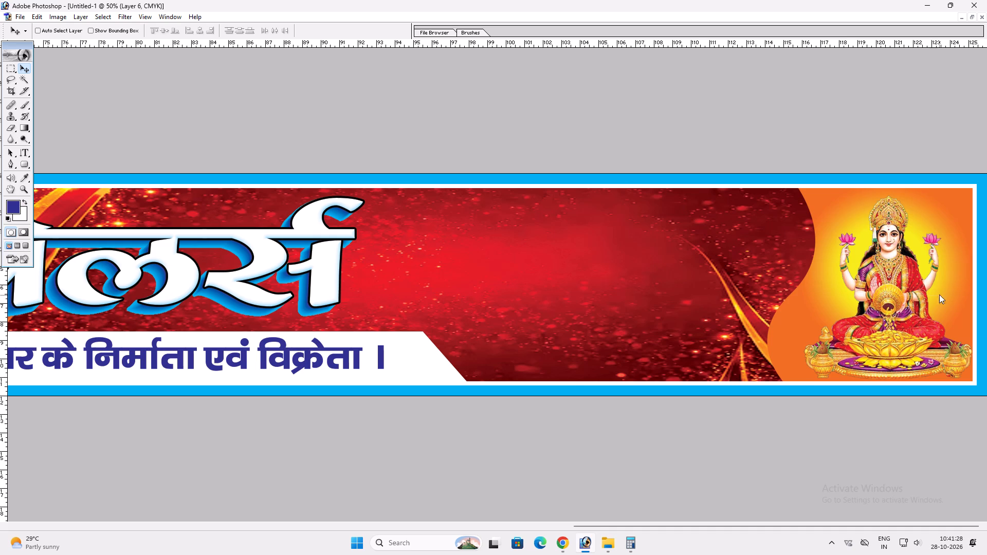
click(948, 296)
click(948, 299)
right_click(944, 305)
click(955, 310)
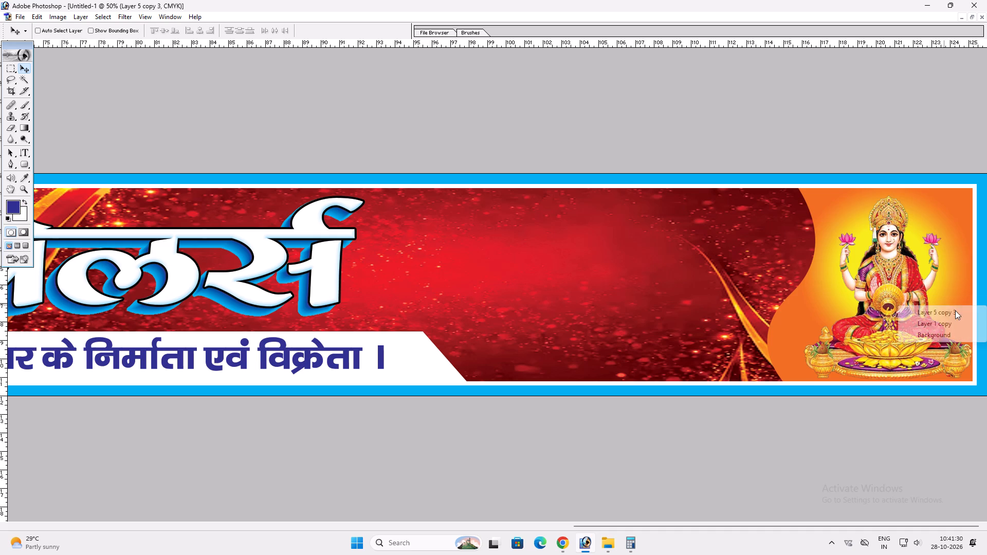
key(alt+l)
text(yg)
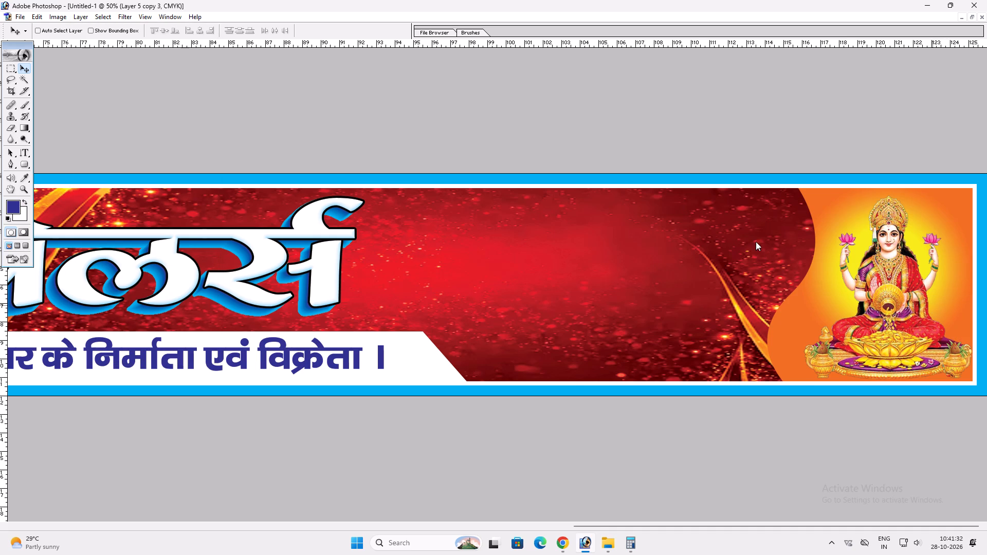
drag(852, 232, 853, 219)
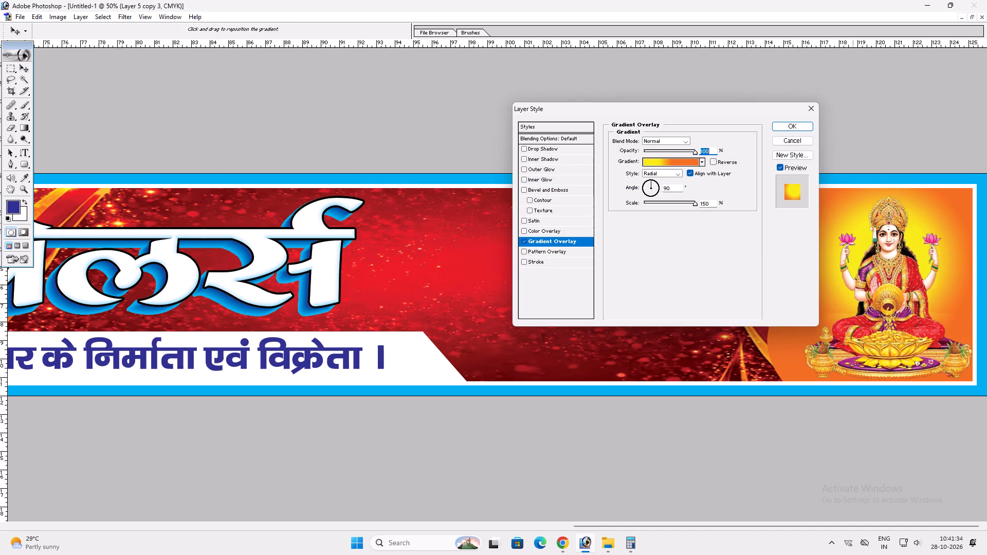
drag(853, 219, 853, 218)
key(Return)
key(v)
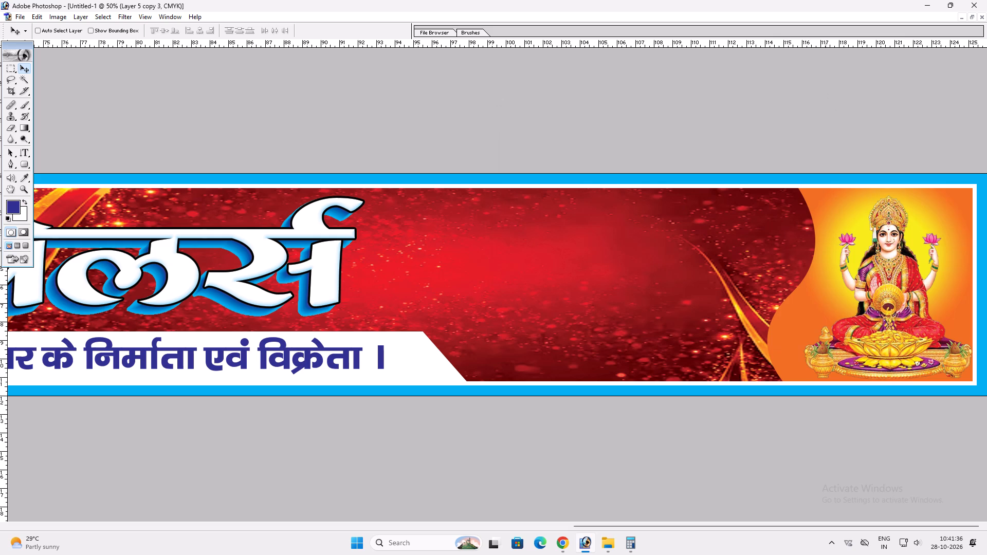
Duplicate the curved right-end panel shape and shift the copy slightly left.
key(ctrl+j)
key(alt+l)
key(alt+y)
key(n)
key(Return)
key(v)
key(v)
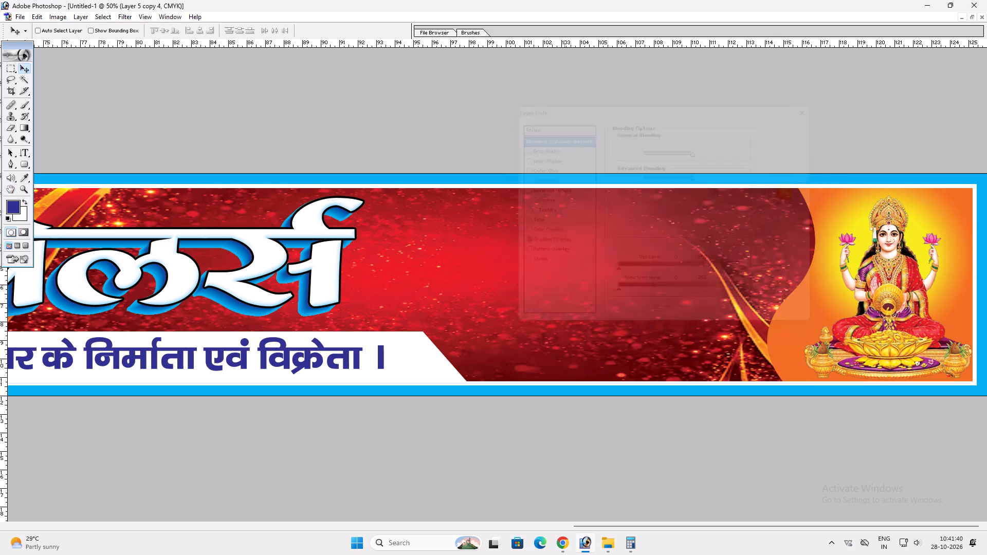
drag(817, 281, 811, 281)
key(space)
right_drag(777, 277, 793, 282)
click(801, 284)
key(v)
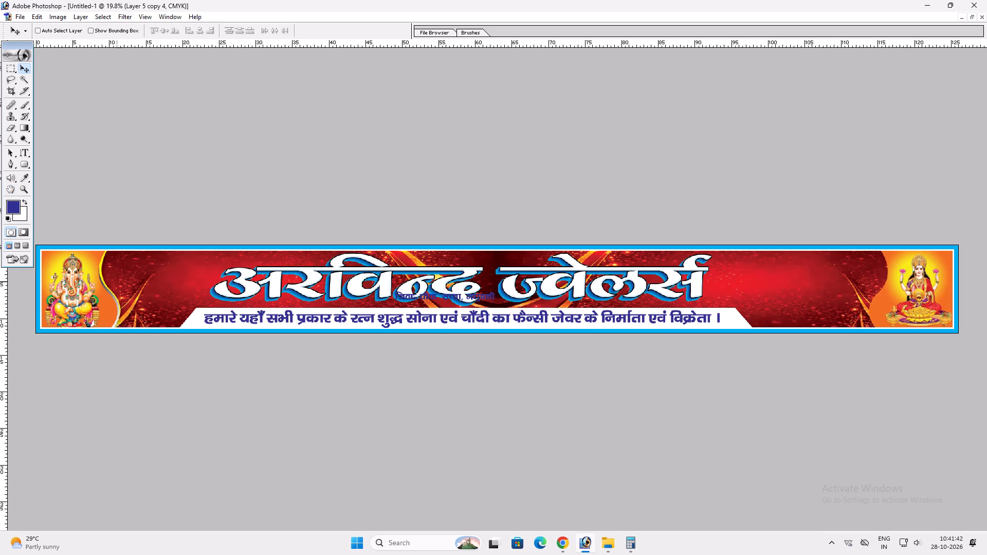
Copy the layer style of the left-end panel's curved edge band and paste it onto the duplicated right-end panel shape.
ctrl+click(117, 302)
drag(117, 302, 129, 305)
key(ctrl+z)
key(alt+l)
key(alt+y)
key(alt+c)
key(z)
drag(697, 174, 986, 498)
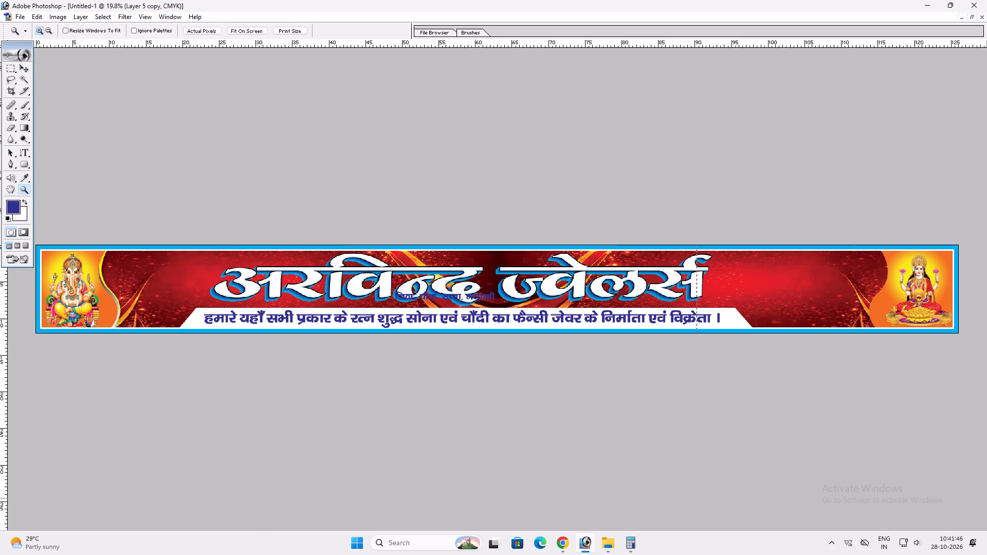
drag(986, 498, 986, 493)
key(v)
key(alt+l)
key(alt+y)
key(p)
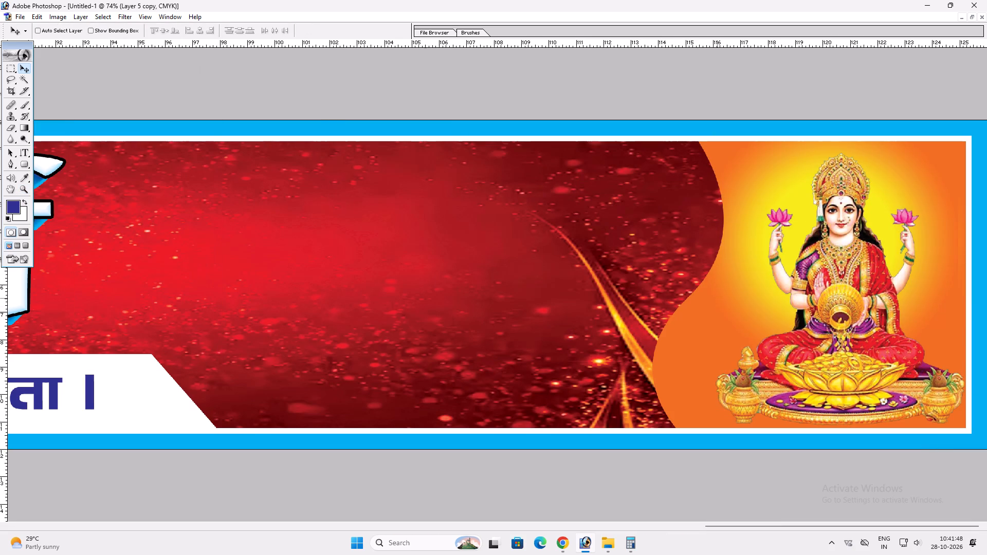
key(ctrl+z)
right_click(678, 323)
click(695, 327)
key(alt+l)
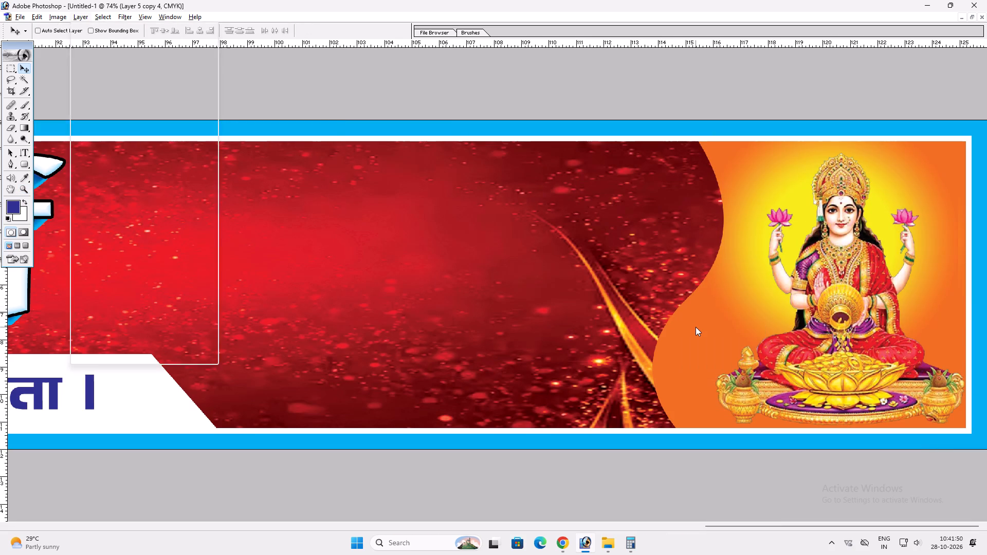
key(alt+y)
key(p)
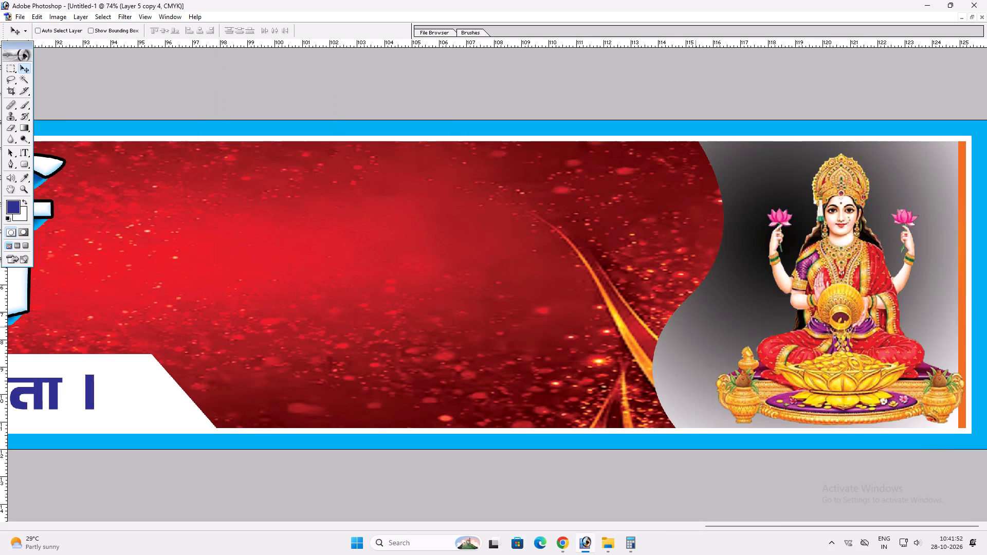
Send the grey gradient copy behind the right-end panel and distort it with Free Transform into an edge band that narrows towards the bottom.
key(ctrl+bracketleft)
key(v)
drag(691, 327, 694, 340)
key(ctrl+z)
key(ctrl+t)
shift+drag(736, 124, 742, 141)
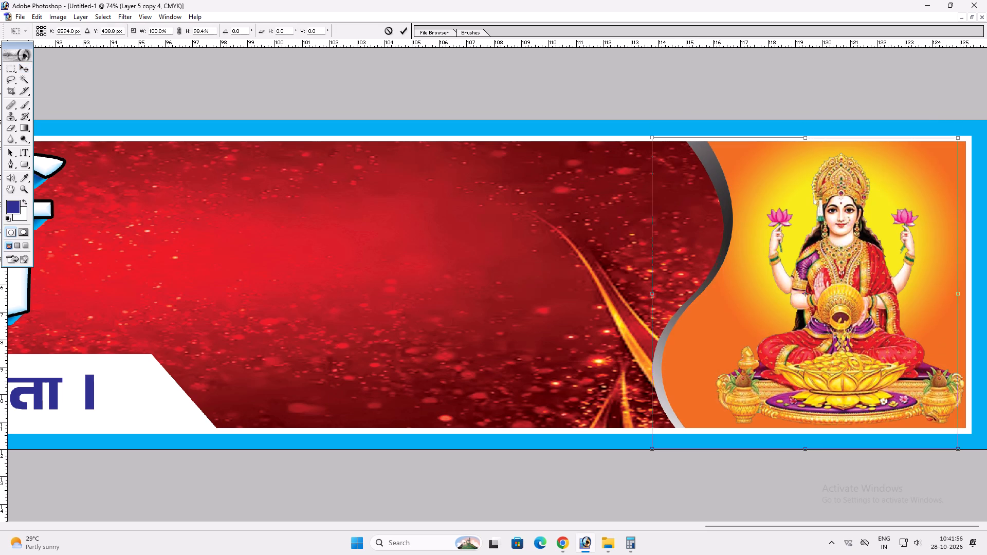
shift+drag(742, 141, 744, 141)
key(ctrl+z)
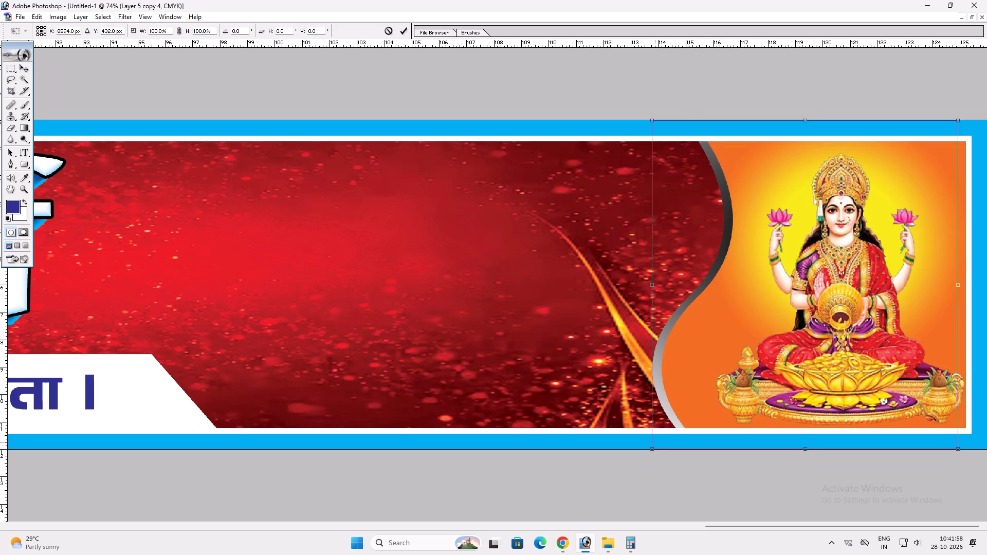
ctrl+drag(655, 451, 667, 443)
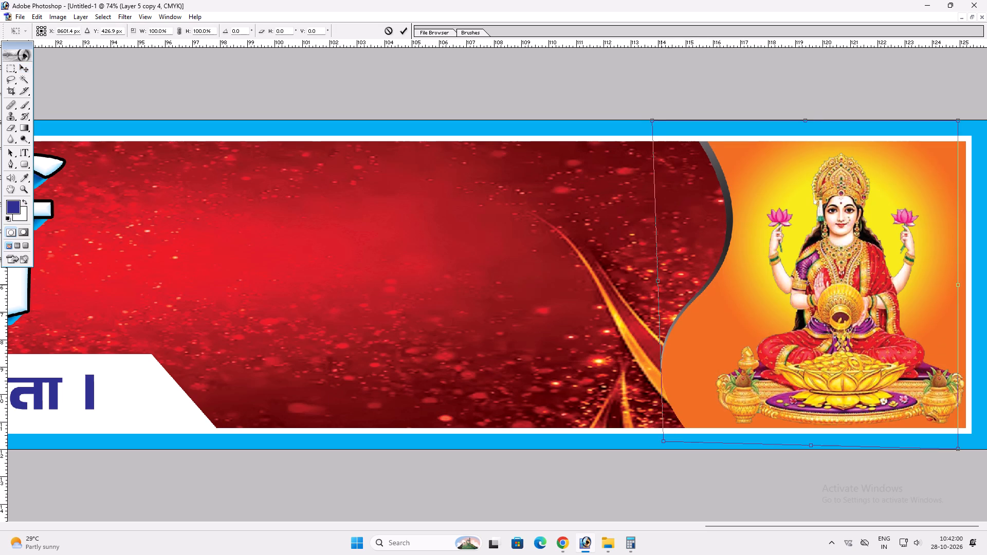
shift+click(661, 284)
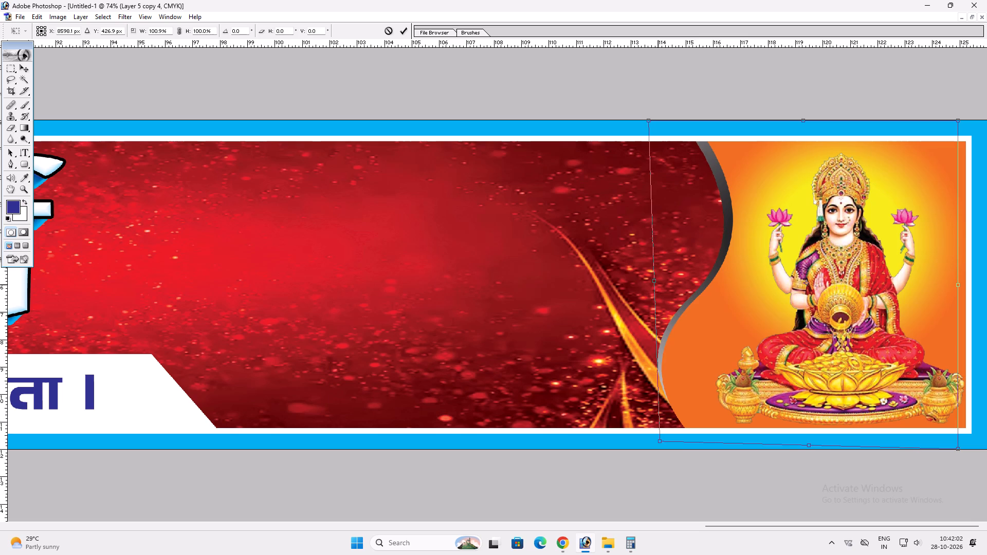
key(Return)
key(v)
Duplicate the right-end panel's grey gradient band and give the copy a yellow Color Overlay.
key(space)
key(space)
key(space)
key(space)
key(space)
key(space)
right_click(618, 297)
drag(633, 301, 643, 304)
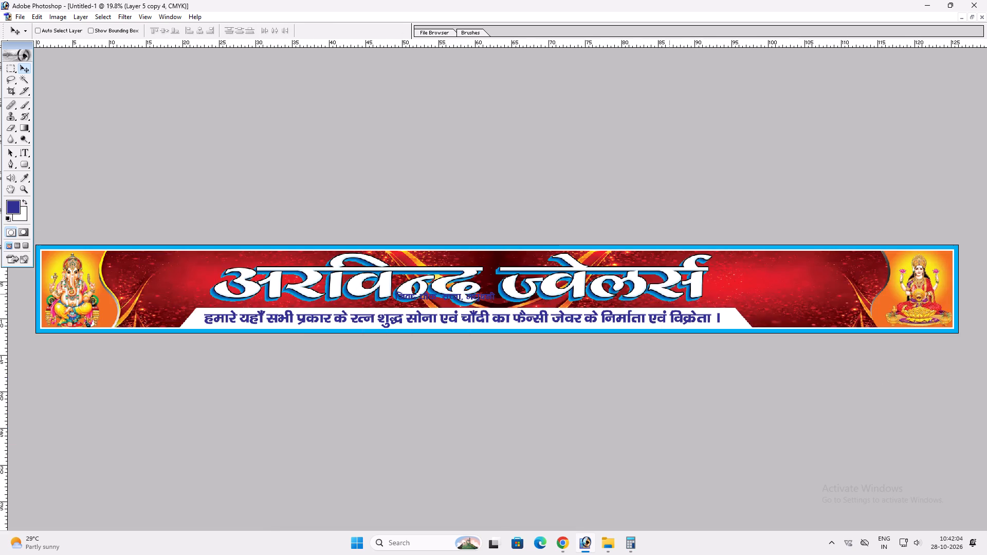
key(ctrl+plus)
key(ctrl+plus)
key(ctrl+plus)
key(space)
key(space)
key(space)
key(space)
key(space)
drag(766, 295, 122, 234)
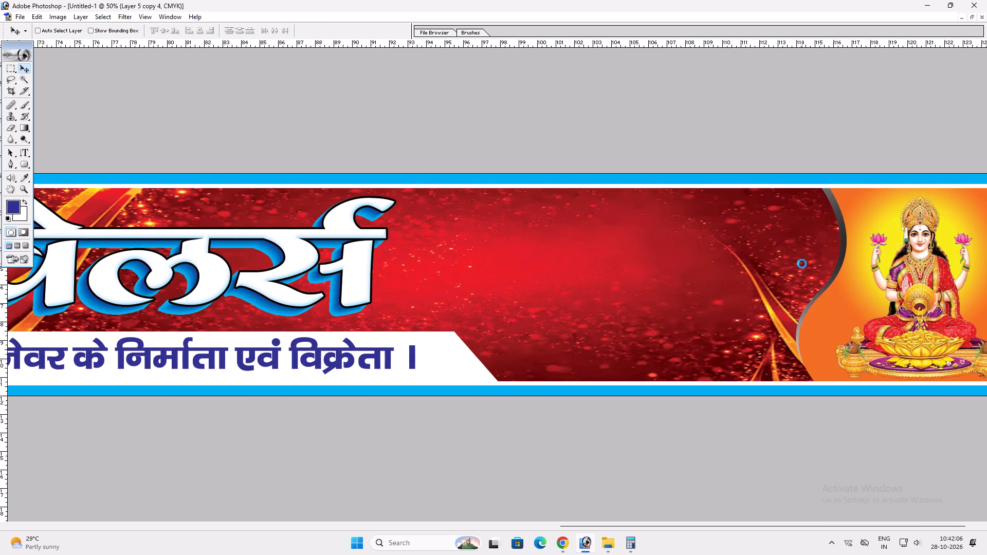
key(Left)
key(ctrl+j)
key(alt+l)
key(alt+y)
key(n)
click(575, 229)
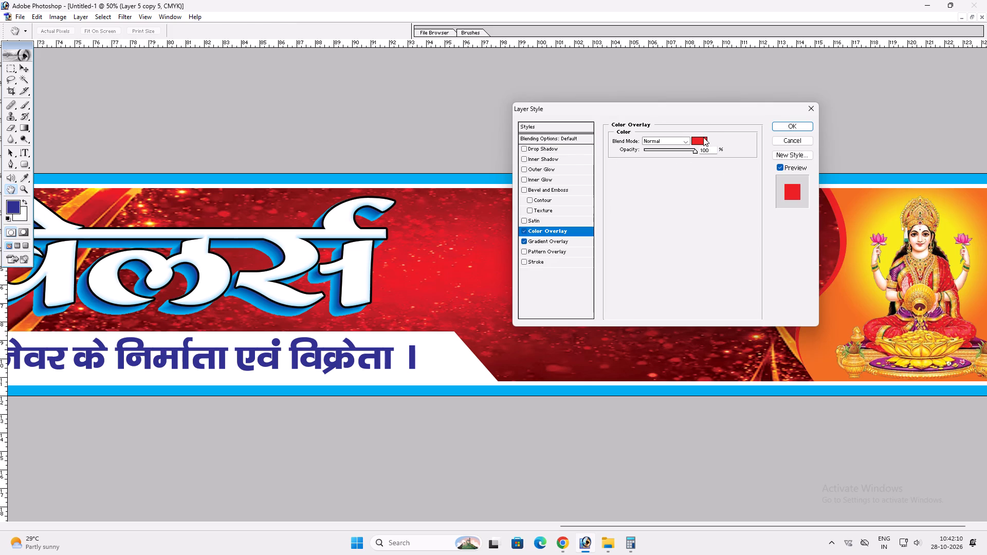
click(703, 137)
key(Tab)
key(0)
key(Return)
key(Return)
key(v)
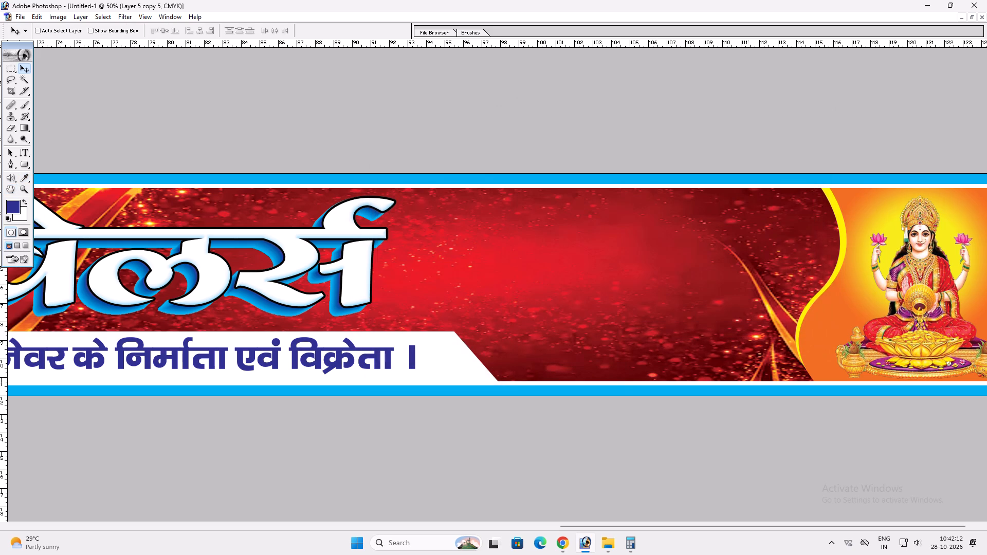
Send the yellow copy behind the grey band, offset it slightly left, and distort its upper-left corner inward with Free Transform.
key(ctrl+bracketleft)
key(v)
drag(797, 244, 792, 246)
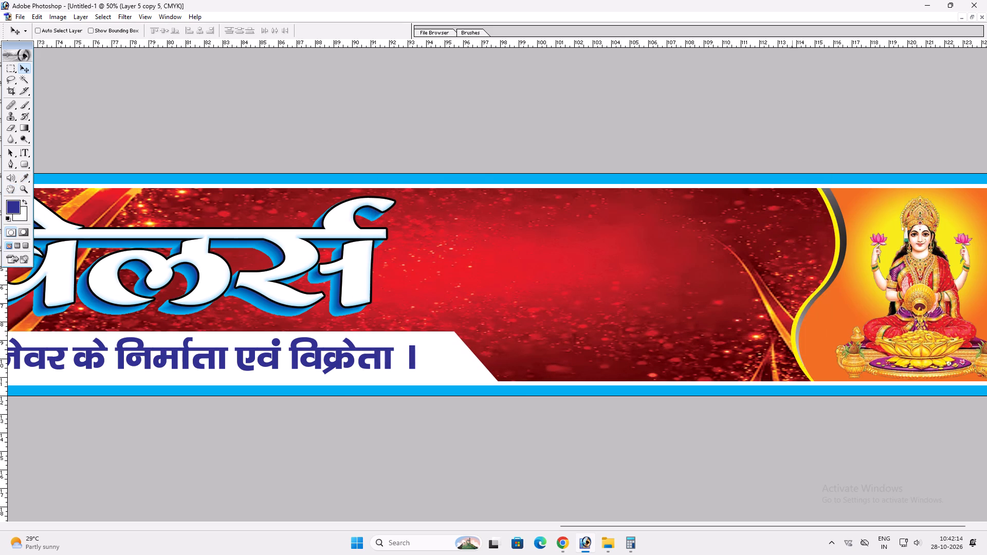
drag(792, 246, 791, 247)
key(ctrl+t)
ctrl+drag(789, 175, 797, 173)
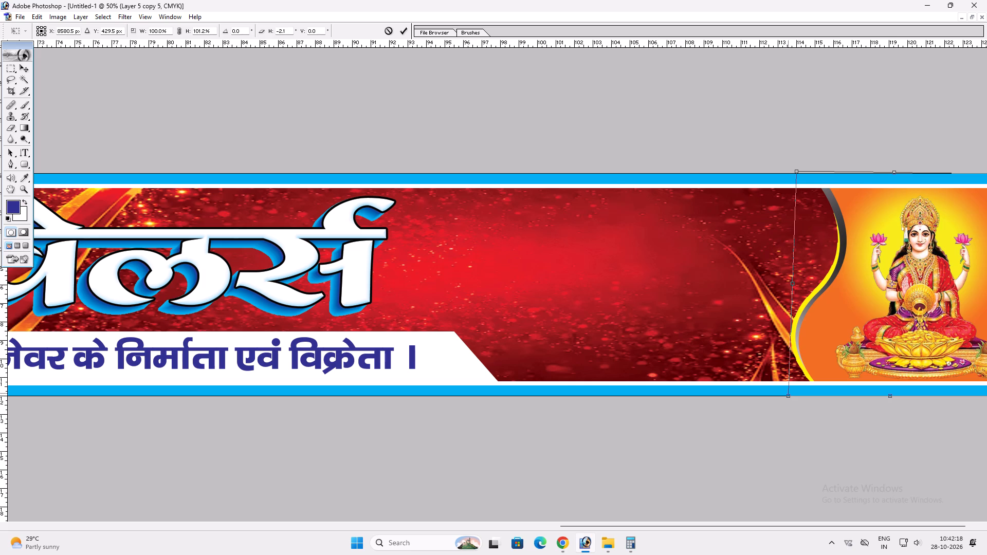
ctrl+click(787, 395)
key(Return)
key(v)
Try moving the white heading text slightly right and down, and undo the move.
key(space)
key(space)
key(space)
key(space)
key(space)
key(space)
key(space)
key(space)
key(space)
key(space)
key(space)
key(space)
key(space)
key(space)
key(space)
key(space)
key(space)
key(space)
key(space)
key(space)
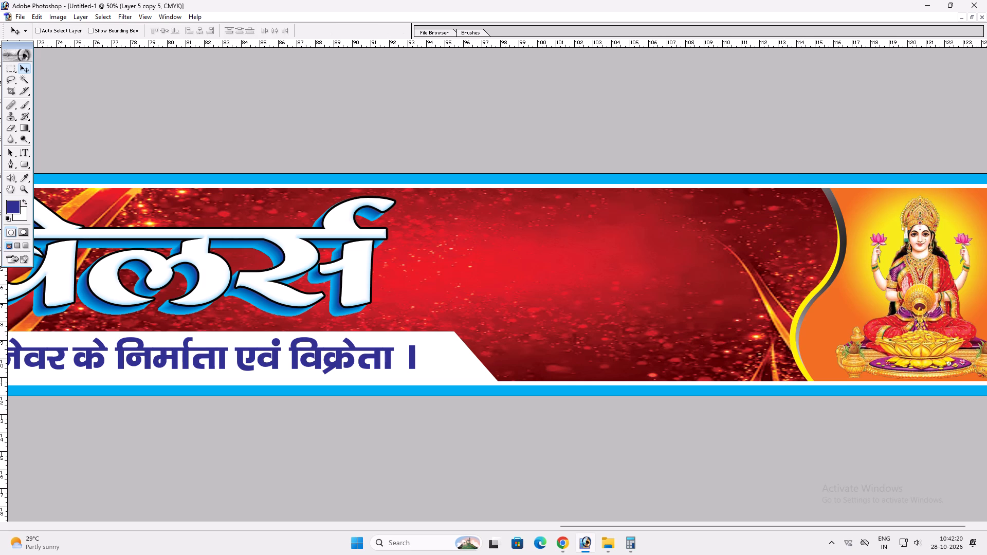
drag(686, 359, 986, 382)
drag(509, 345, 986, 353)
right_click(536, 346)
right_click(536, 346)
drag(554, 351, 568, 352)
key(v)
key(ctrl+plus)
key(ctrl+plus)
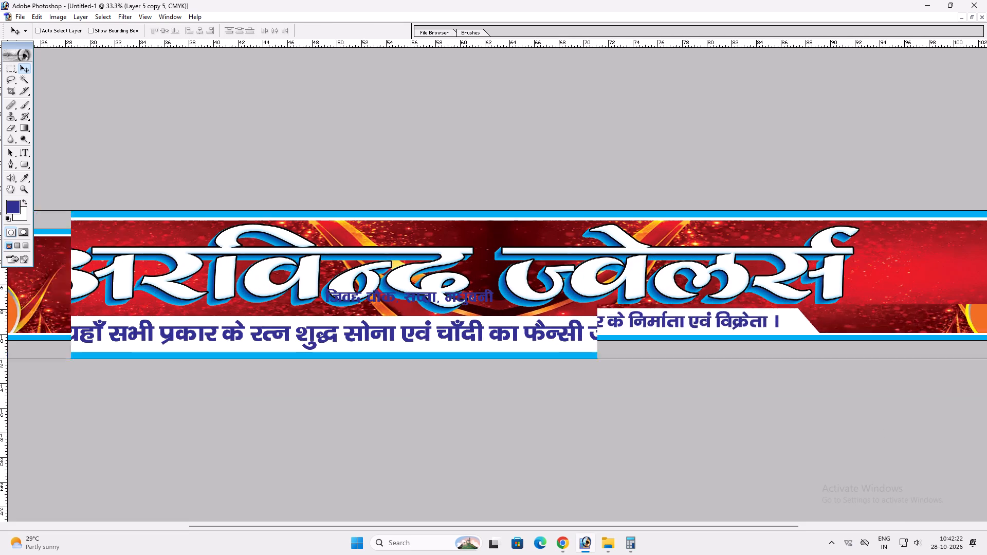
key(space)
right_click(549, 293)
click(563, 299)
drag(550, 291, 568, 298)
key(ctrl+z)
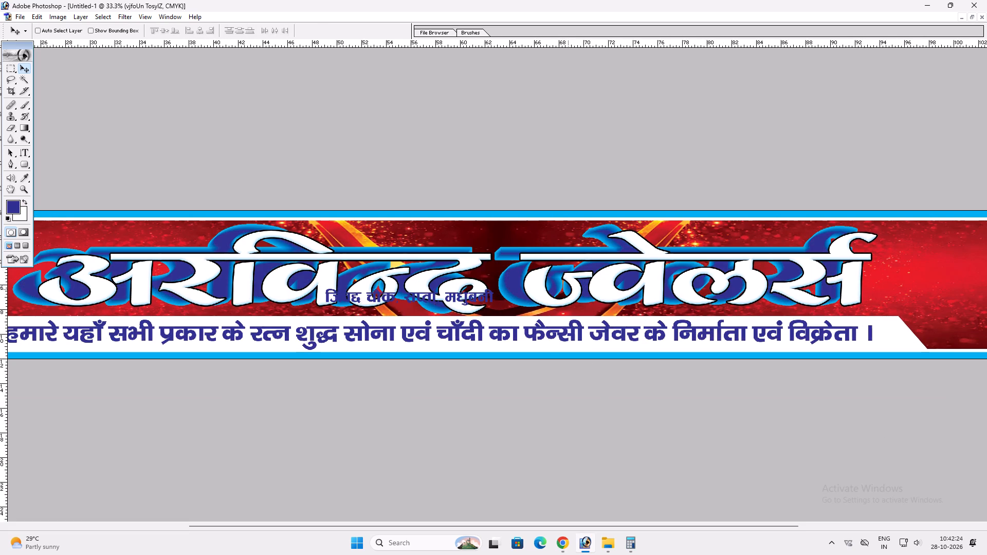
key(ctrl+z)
Reduce the height of the linked heading and its extrusion from the bottom with Free Transform, leaving a gap above the white tagline strip.
ctrl+shift+right_click(577, 284)
ctrl+shift+click(605, 301)
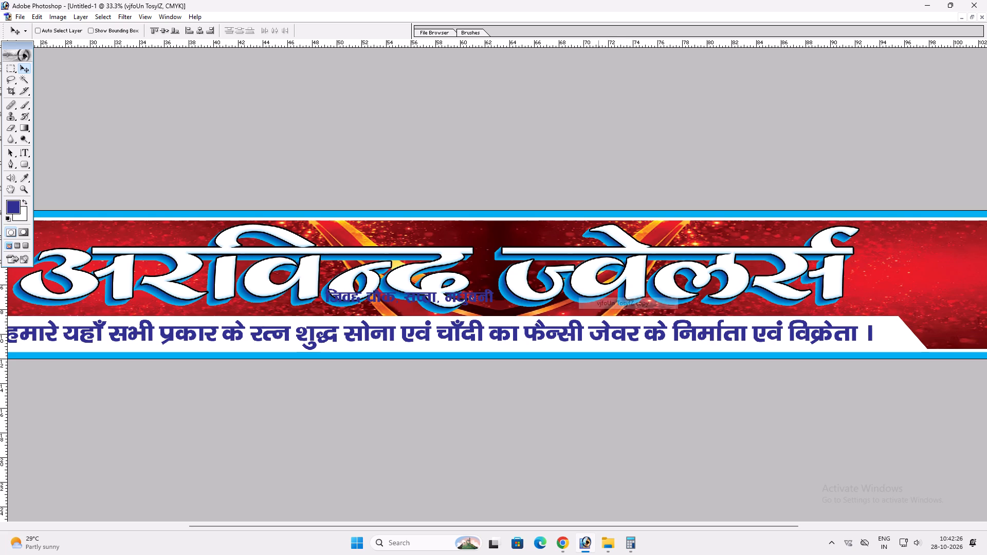
key(ctrl+t)
shift+drag(591, 311, 594, 297)
key(Return)
key(v)
Move the blue address line below the start of the heading and enlarge it with Free Transform.
ctrl+click(492, 293)
drag(492, 293, 235, 299)
key(ctrl+t)
drag(240, 306, 261, 307)
shift+drag(261, 304, 288, 309)
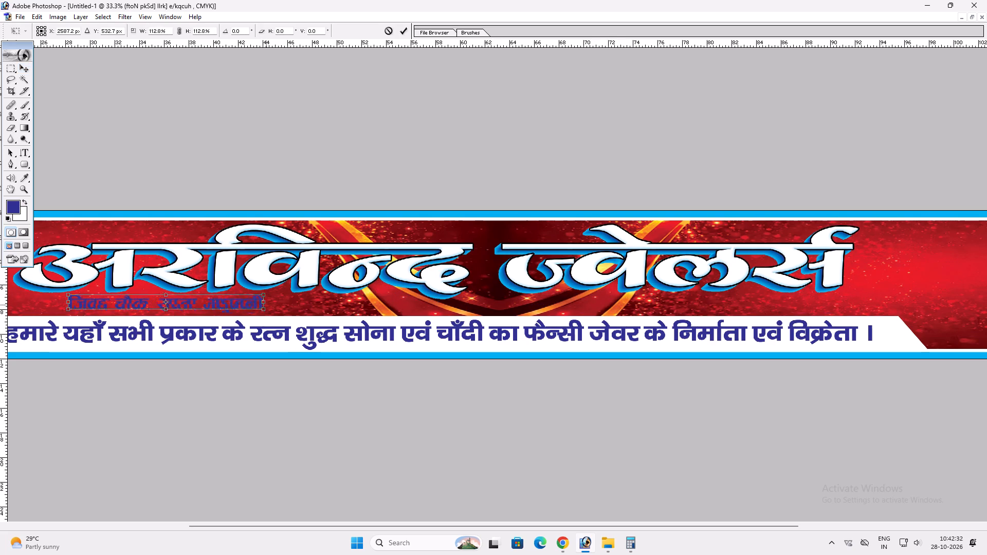
shift+drag(288, 309, 291, 309)
key(shift+Return)
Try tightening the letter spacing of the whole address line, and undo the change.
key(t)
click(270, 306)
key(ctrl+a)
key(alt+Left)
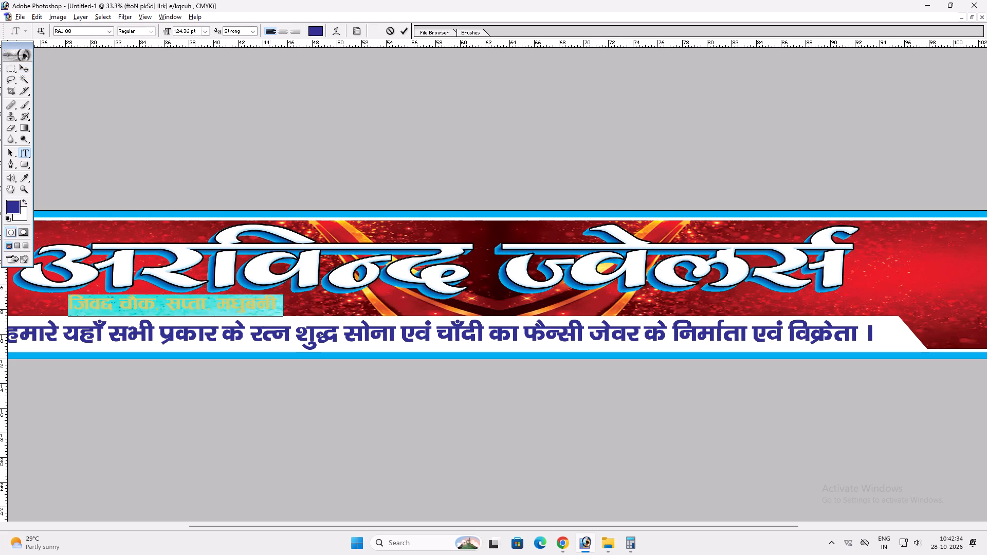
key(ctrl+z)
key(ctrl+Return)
Give the address line a yellow Color Overlay with C 0, M 0, Y 100, K 0.
key(alt+l)
key(alt+y)
key(n)
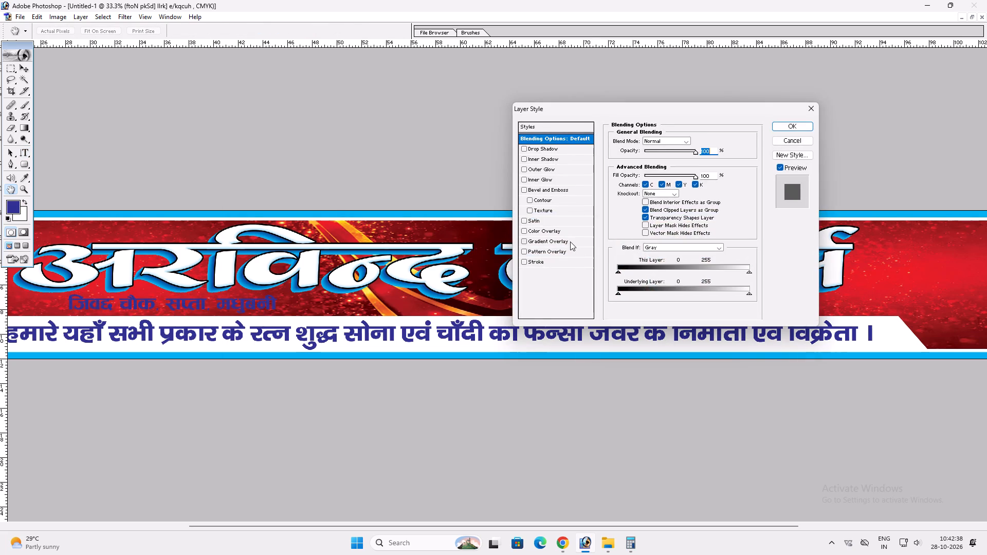
click(559, 231)
click(700, 144)
key(Tab)
key(0)
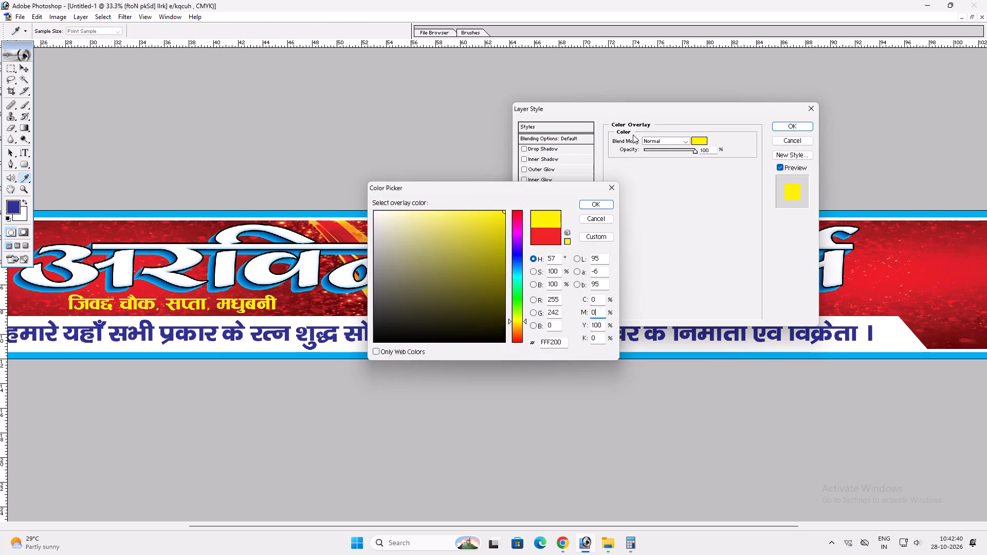
key(Return)
Add a thicker black outside Stroke to the address line and apply the layer style.
click(543, 261)
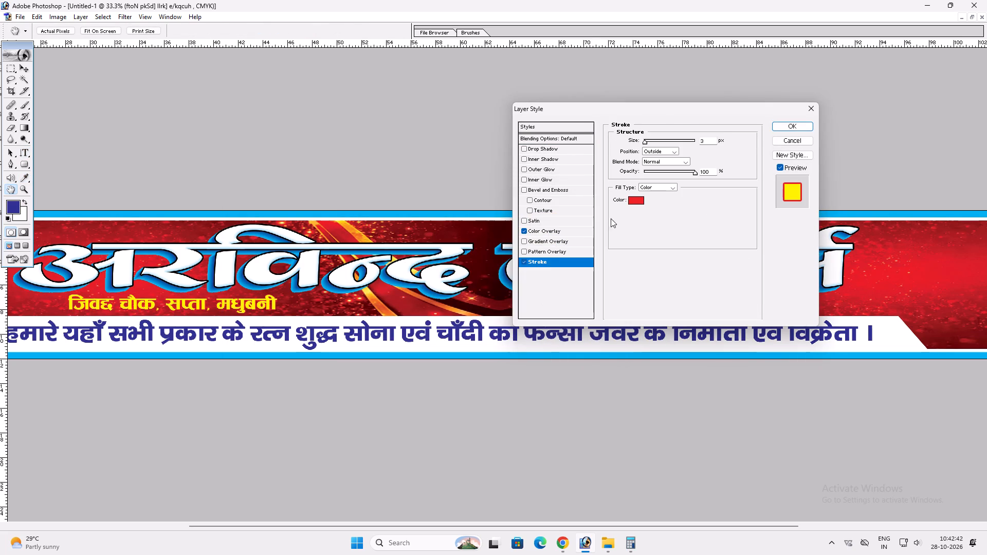
click(633, 200)
drag(468, 279, 740, 480)
key(Return)
scroll(745, 284, up, 4)
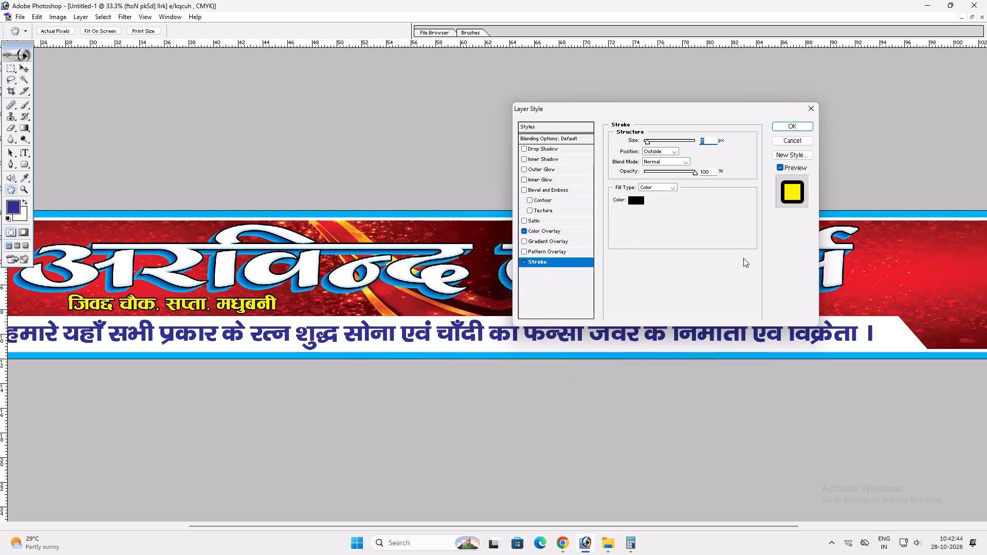
key(Return)
Widen the yellow address line with Free Transform and shift it slightly right and down beneath the heading.
key(ctrl+t)
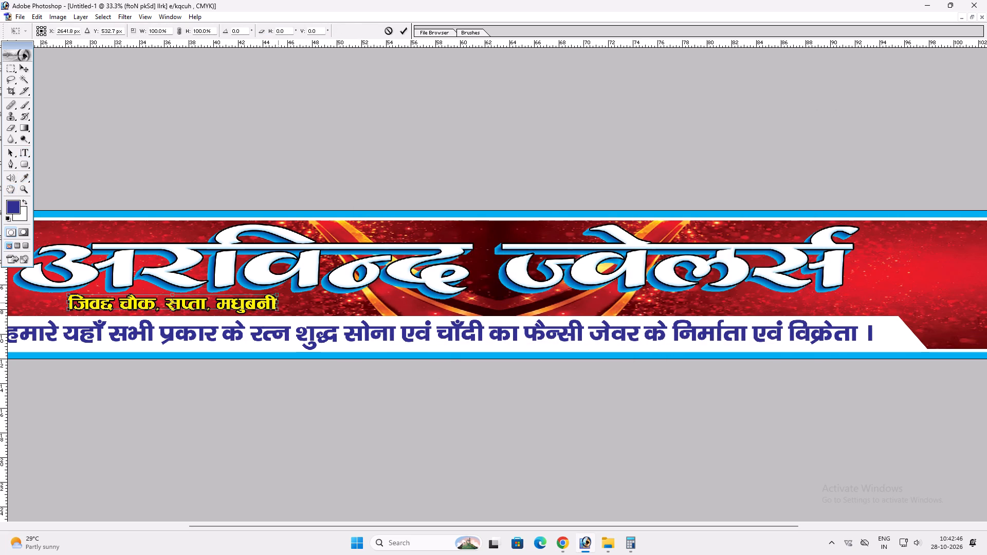
shift+drag(278, 303, 301, 306)
key(shift+Return)
key(v)
drag(293, 312, 300, 313)
key(ctrl+t)
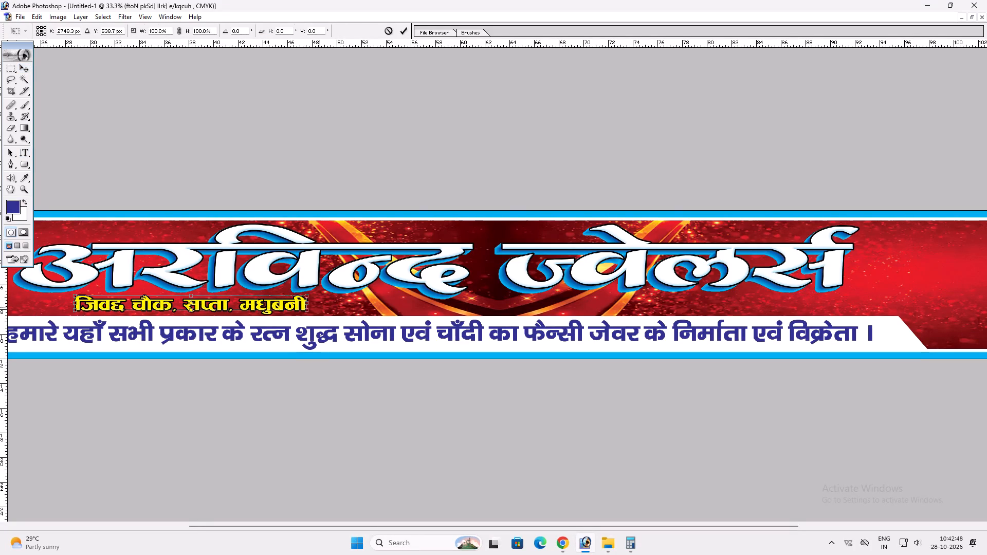
shift+drag(311, 309, 304, 311)
shift+drag(303, 305, 337, 303)
key(shift+Return)
key(v)
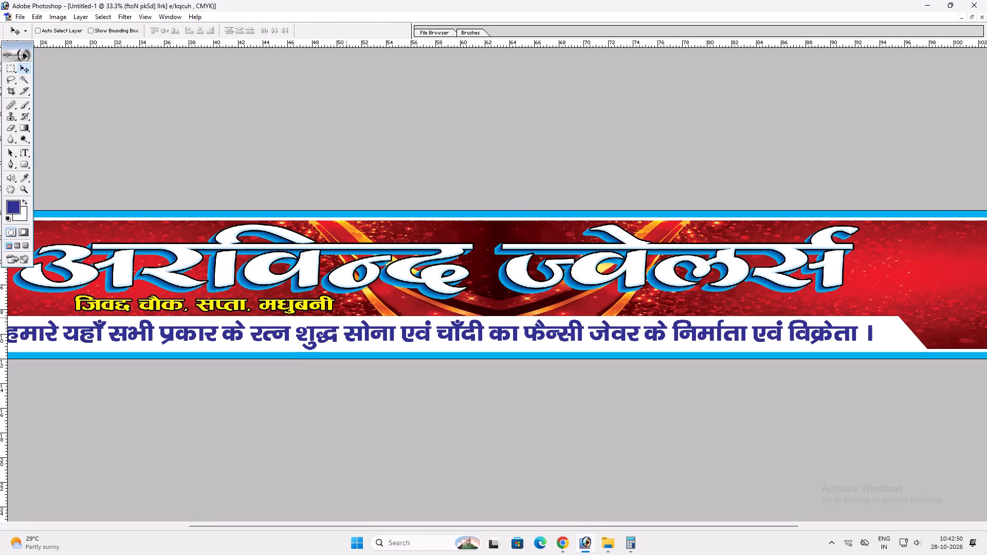
Give the white tagline strip a Color Overlay in yellow with C 0, M 0, Y 100, K 0.
ctrl+click(341, 324)
key(alt+l)
key(alt+y)
key(n)
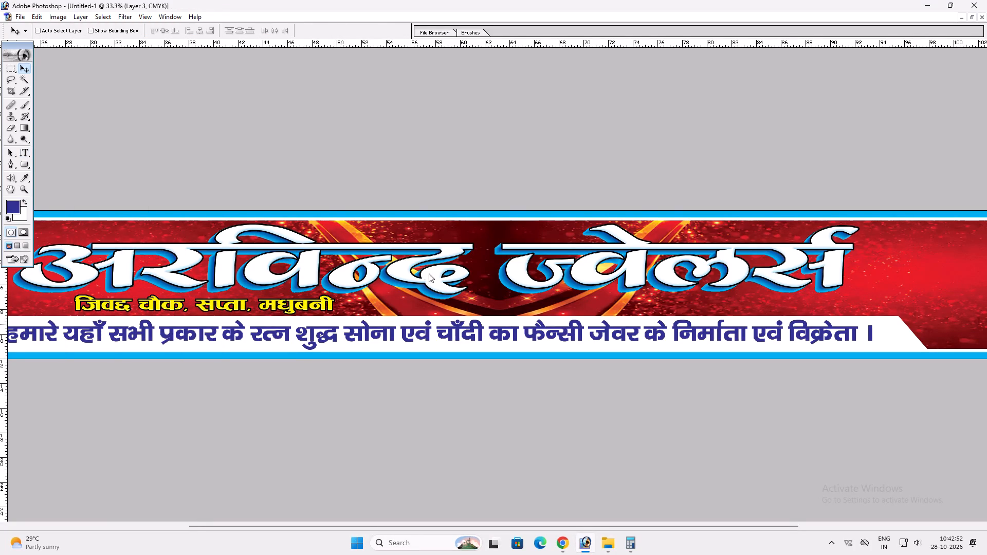
click(572, 230)
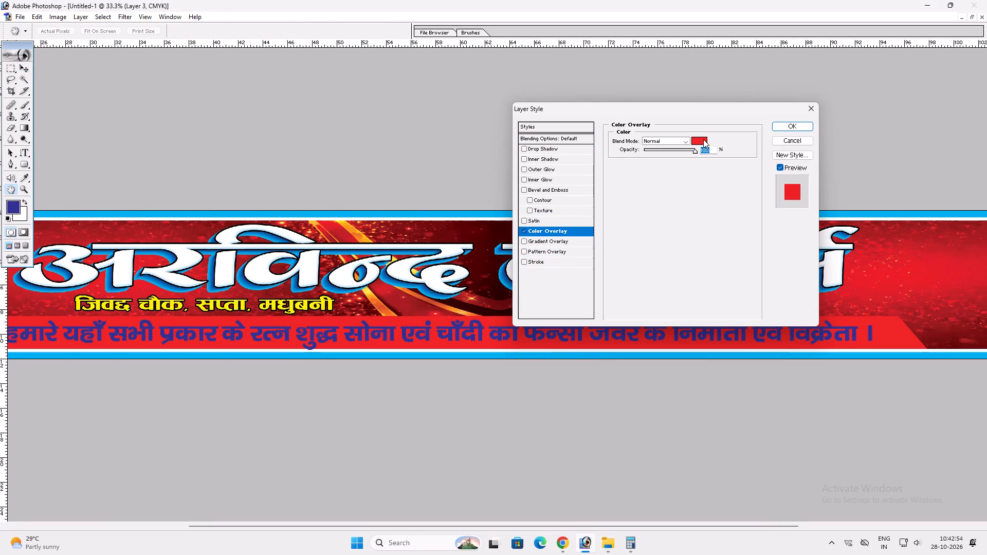
click(703, 139)
click(316, 214)
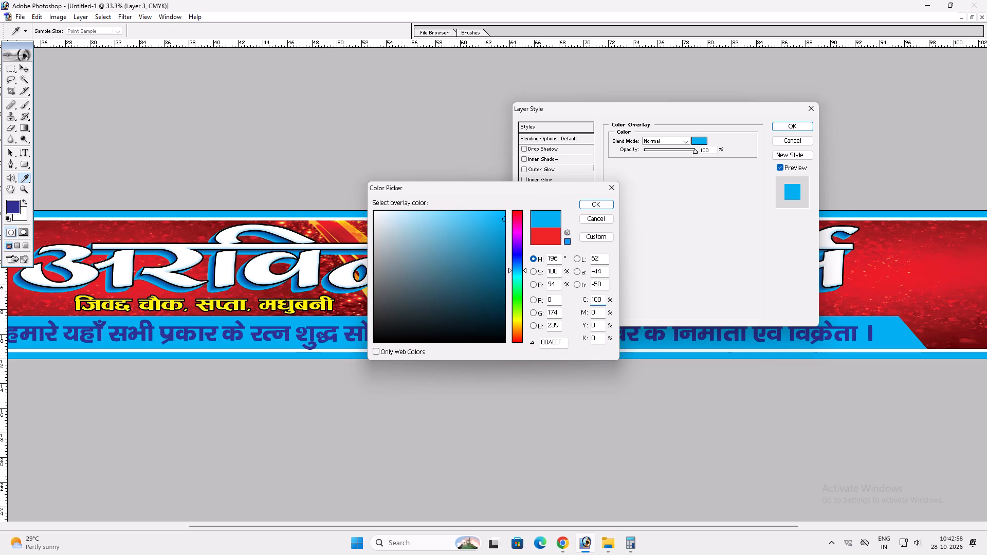
key(shift+Tab)
key(Tab)
key(0)
key(Tab)
key(Tab)
text(100)
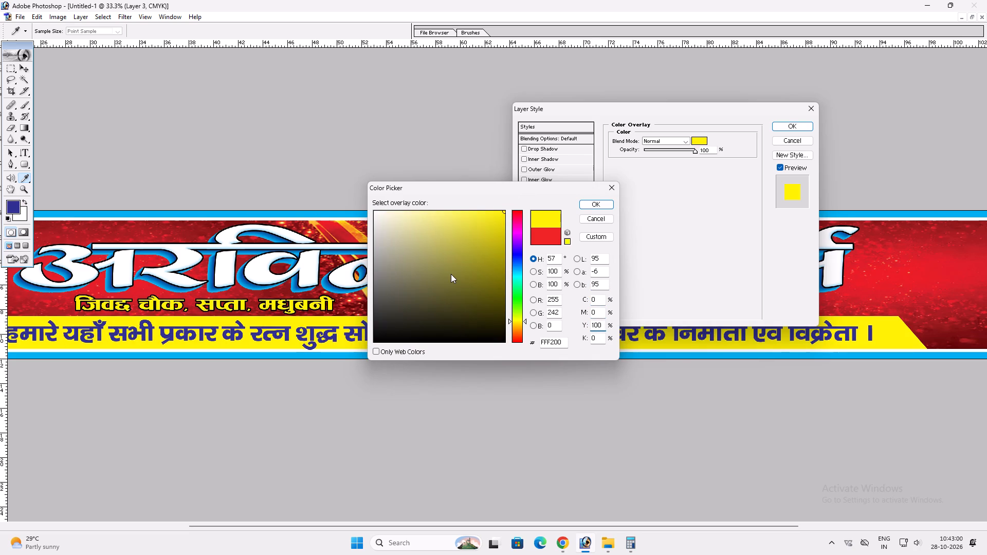
Try magenta (M 100, Y 0) on the tagline strip, return the overlay to yellow (M 0, Y 100) and apply the style.
key(shift+Tab)
key(Tab)
key(shift+Tab)
text(100)
key(Tab)
key(0)
key(shift+Tab)
key(Tab)
key(shift+Tab)
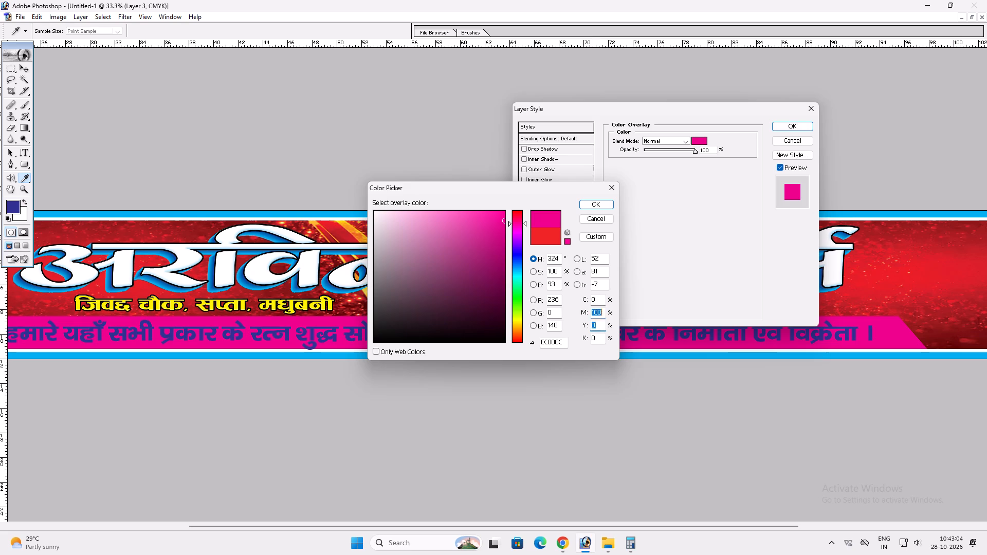
key(0)
key(Tab)
text(100)
key(Return)
key(Return)
text(vv)
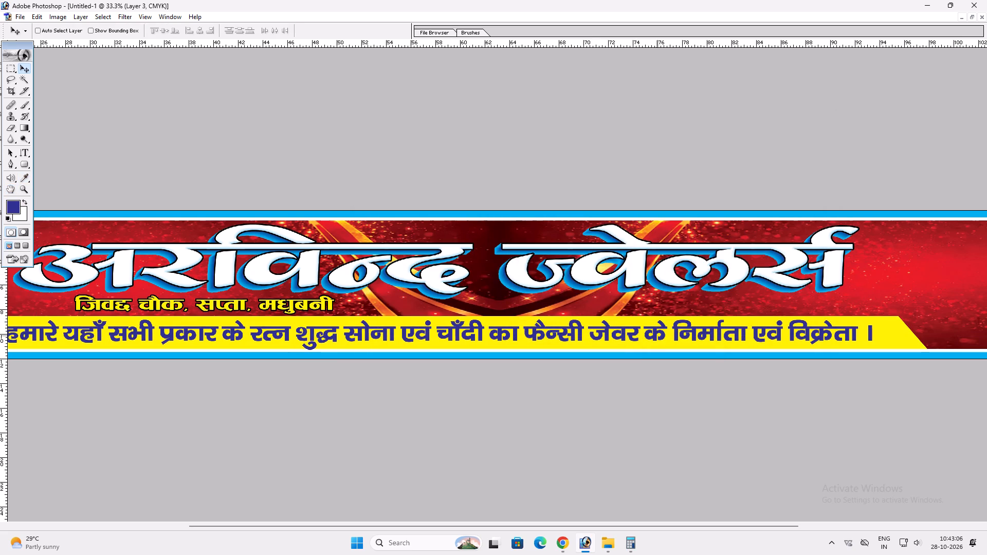
Reduce the tagline text's height to about 90% with Free Transform, keeping it near the top of the yellow strip.
ctrl+click(654, 332)
key(ctrl+t)
shift+drag(648, 340, 655, 337)
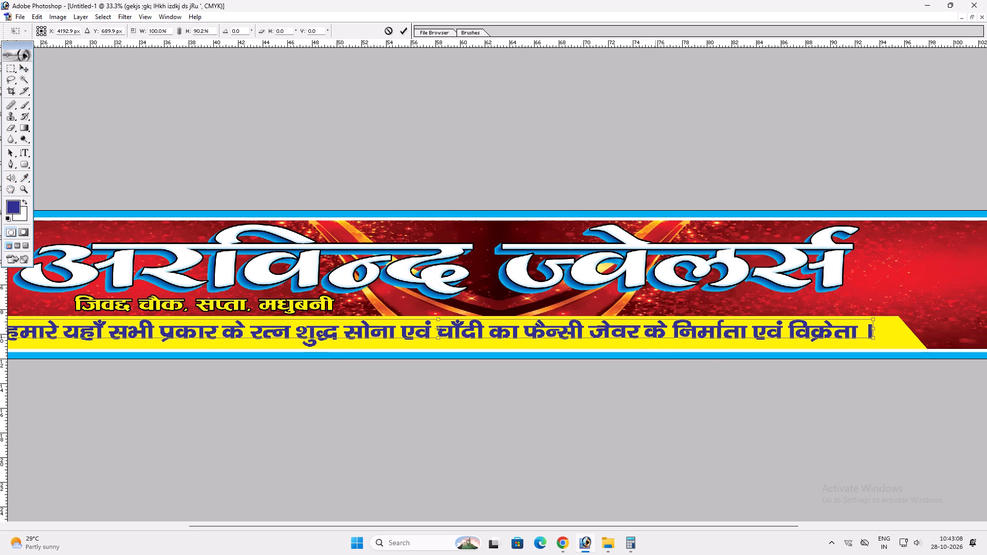
shift+drag(655, 337, 655, 337)
key(shift+Return)
key(v)
Stretch the tagline text's width to about 103% toward the slanted end of the yellow strip.
key(space)
key(space)
drag(564, 342, 986, 357)
key(v)
drag(977, 346, 971, 346)
key(space)
drag(983, 351, 668, 351)
key(ctrl+t)
shift+drag(846, 328, 874, 327)
key(shift+Return)
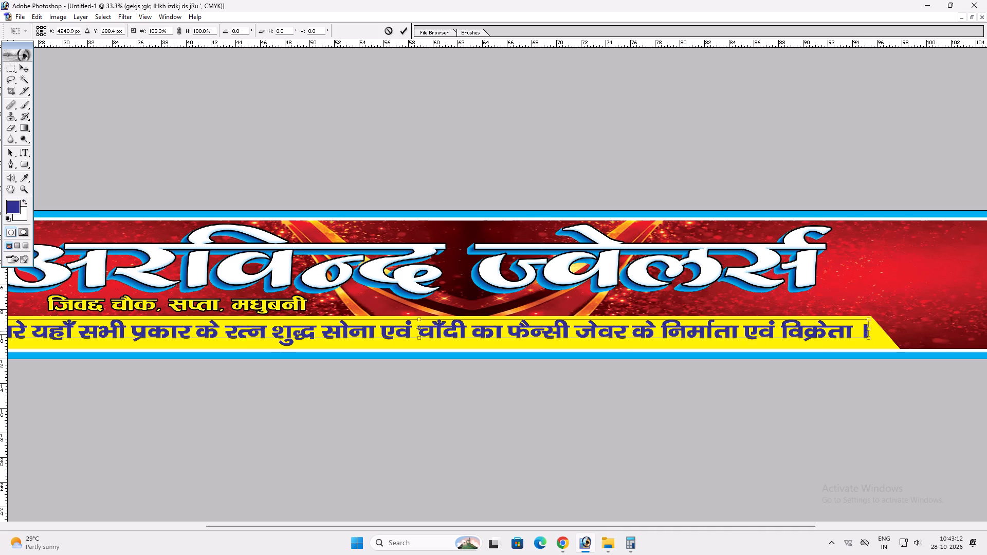
Add a white outside Stroke to the blue tagline text and apply the layer style.
key(space)
key(space)
key(space)
right_click(716, 326)
drag(725, 327, 730, 329)
key(v)
key(alt+l)
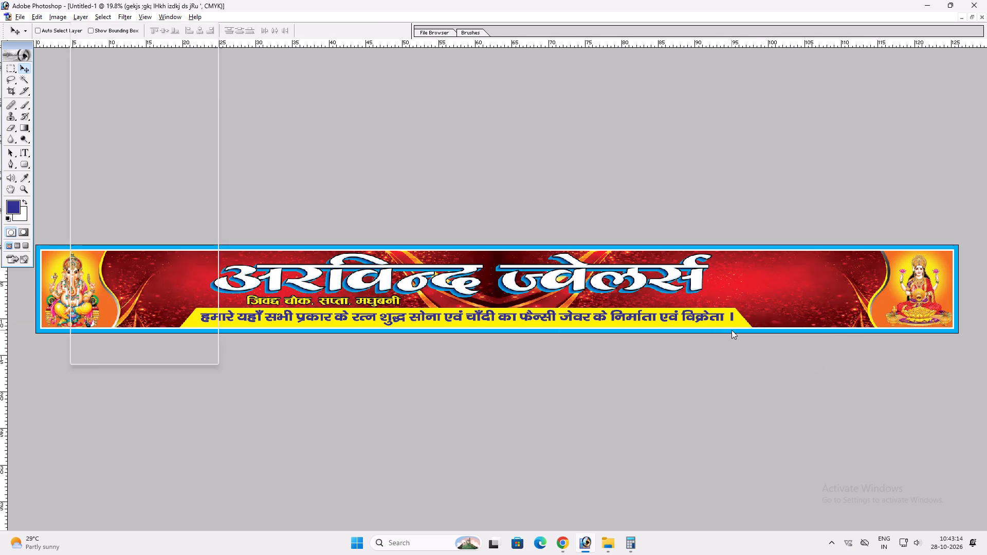
key(alt+y)
key(k)
scroll(690, 290, up, 5)
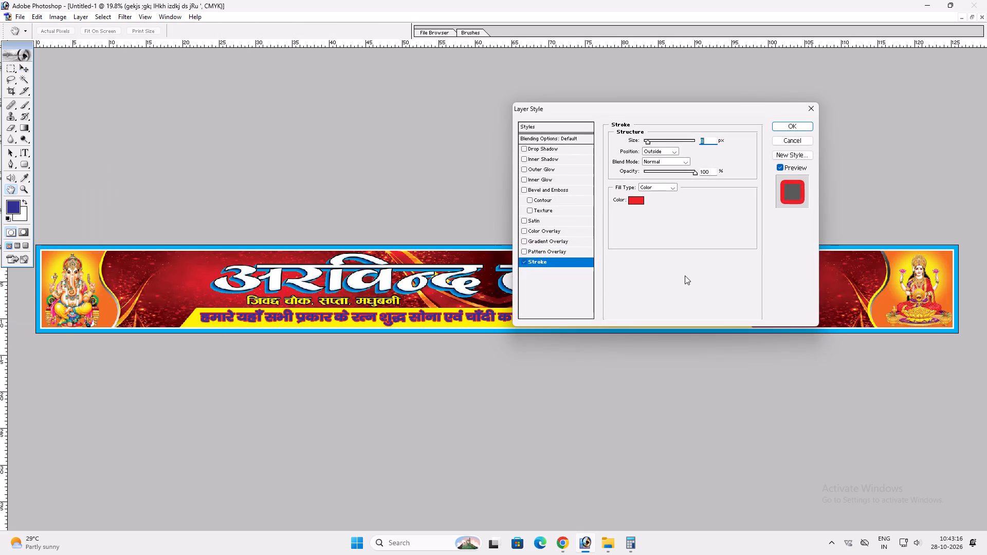
click(638, 202)
drag(437, 248, 284, 89)
key(Return)
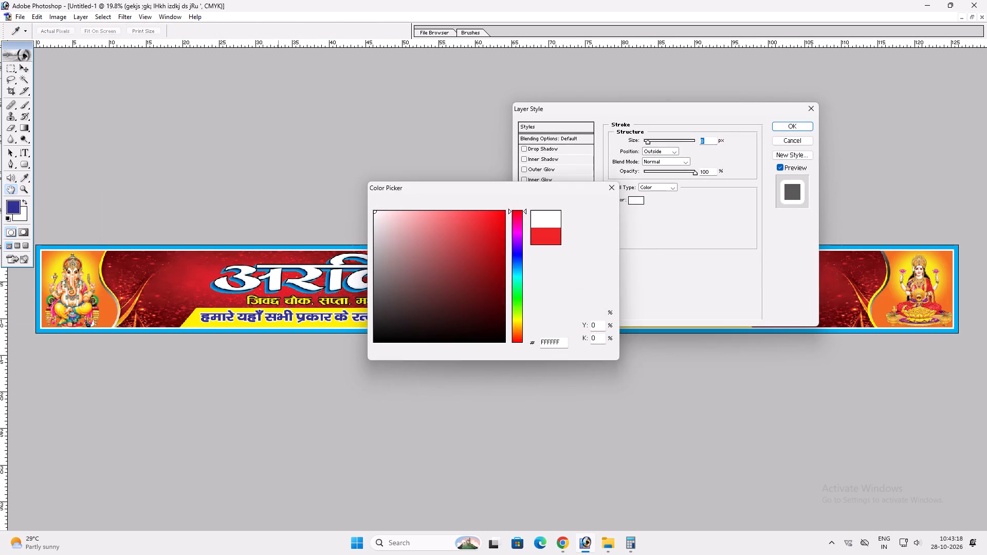
scroll(732, 230, up, 1)
key(Return)
key(v)
Examine the heading, address line and tagline up close and across the full banner.
key(z)
drag(295, 228, 925, 405)
key(v)
key(space)
key(space)
key(space)
key(space)
key(space)
key(space)
key(space)
key(space)
key(space)
key(space)
key(space)
key(space)
key(space)
key(space)
key(space)
key(space)
key(space)
key(space)
key(space)
key(space)
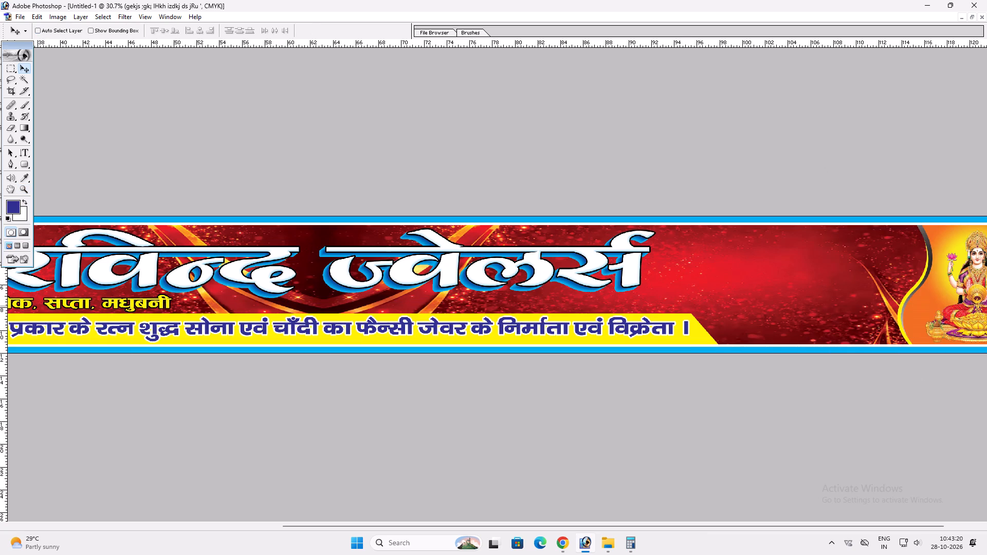
drag(406, 304, 787, 321)
drag(788, 315, 779, 316)
right_click(759, 302)
click(768, 304)
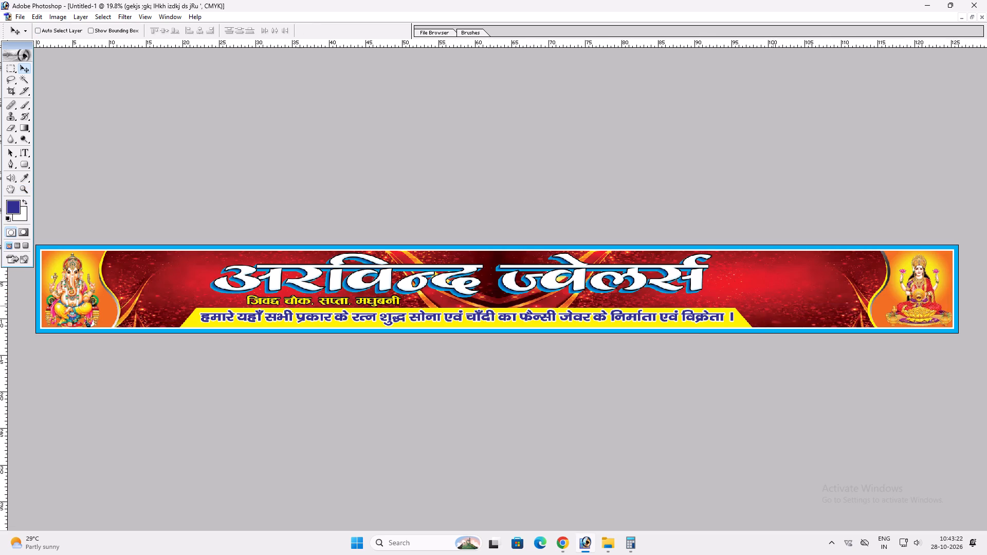
key(ctrl+plus)
key(ctrl+plus)
key(space)
key(space)
key(space)
key(space)
key(space)
key(space)
key(space)
key(space)
key(space)
key(space)
key(space)
key(space)
key(space)
key(space)
key(space)
drag(727, 309, 923, 327)
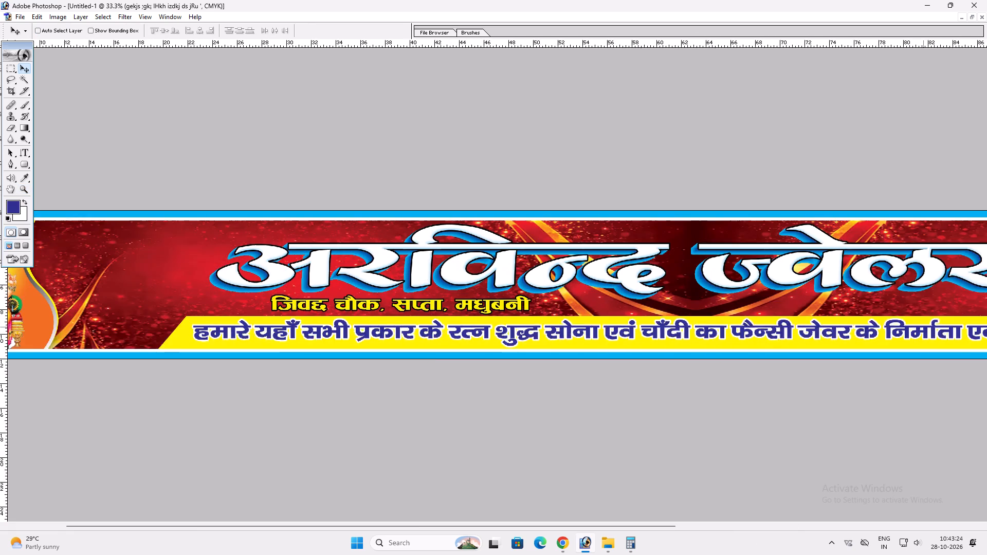
drag(923, 327, 939, 324)
right_click(805, 331)
drag(824, 337, 830, 339)
Switch to File Explorer and look through the "jwe" search results on My Book (D:) for jewellery designs.
click(613, 541)
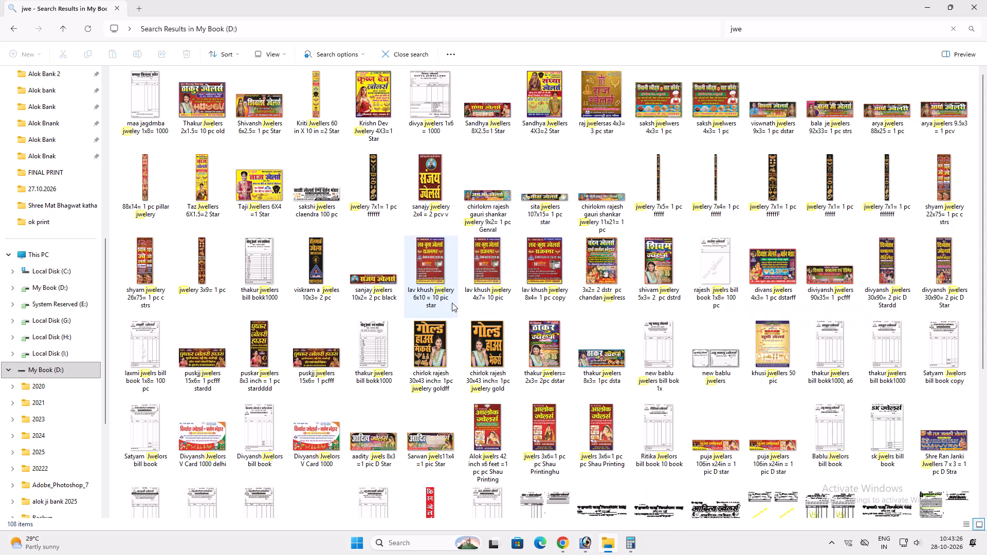
scroll(512, 267, down, 1)
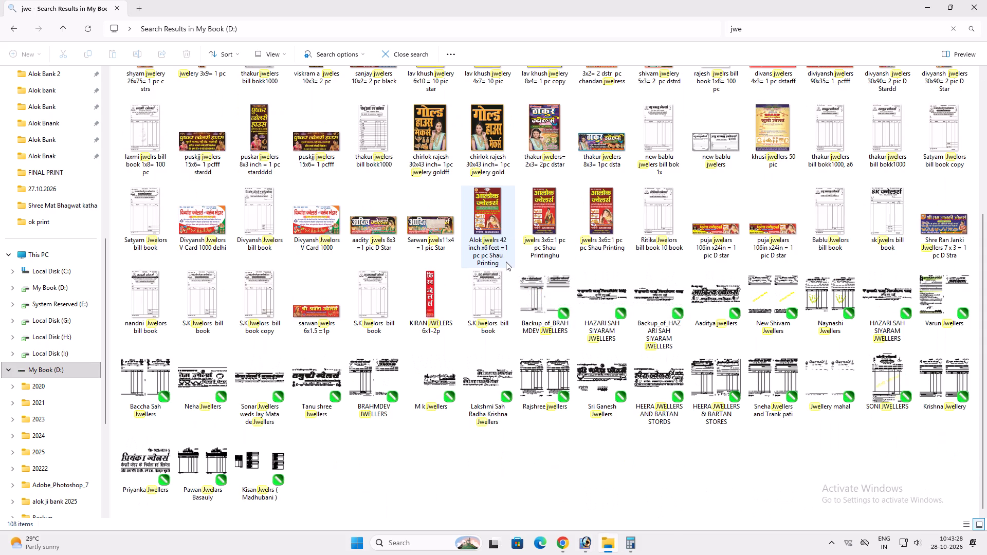
scroll(503, 260, up, 3)
scroll(500, 268, down, 4)
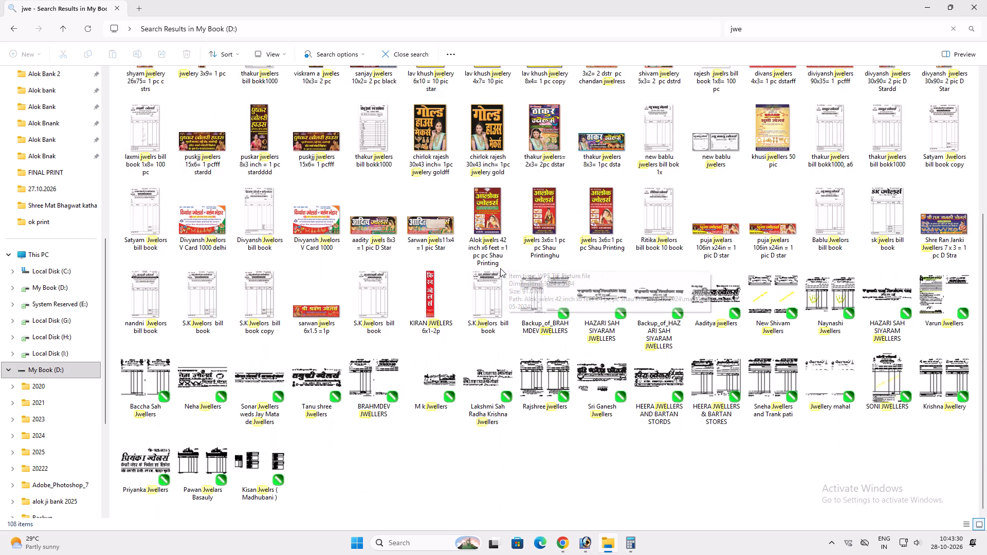
click(602, 551)
click(601, 546)
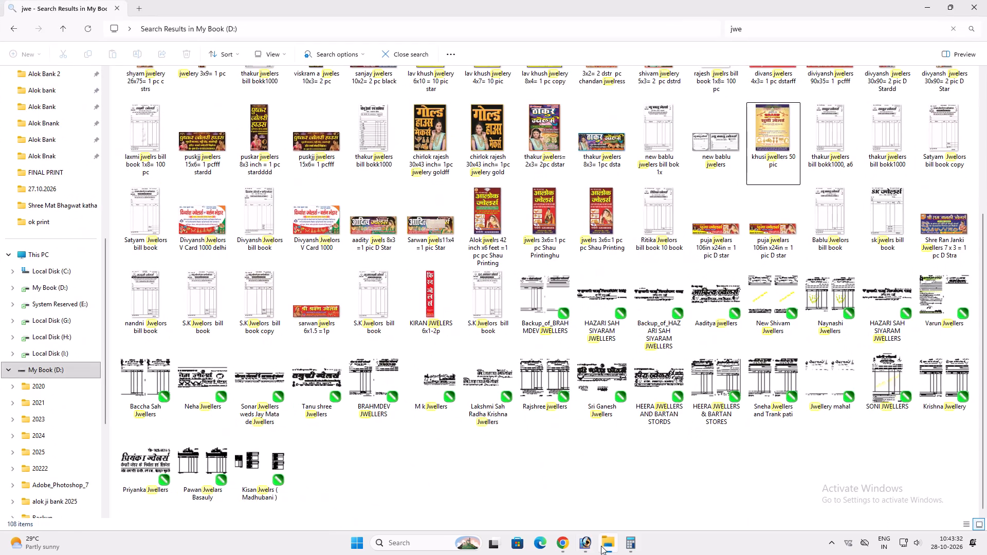
Open the 2026 > october folder on Local Disk (H:), search it for "jwe" and show the results as medium icons.
key(super+d)
key(super+e)
scroll(72, 360, down, 8)
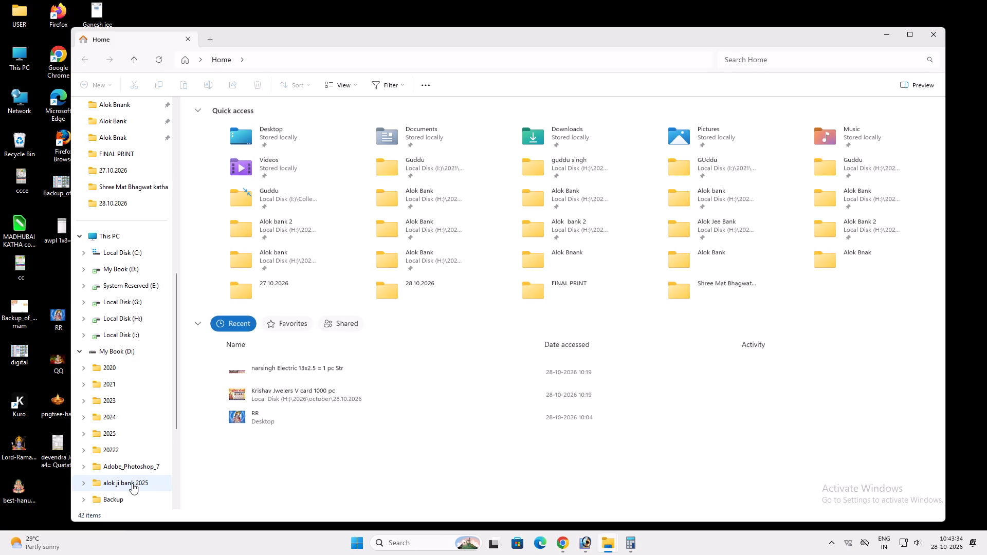
drag(123, 317, 123, 323)
click(120, 316)
triple_click(188, 118)
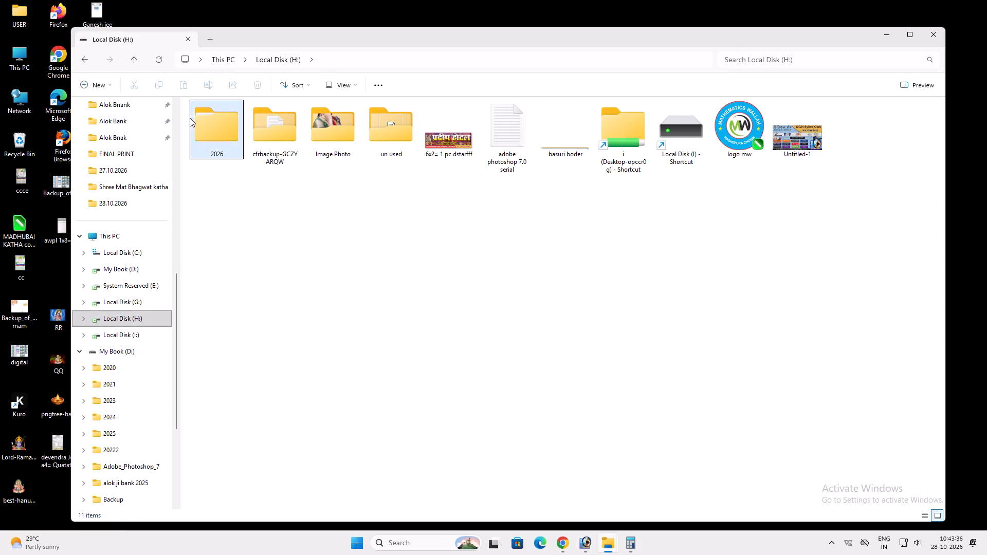
double_click(205, 121)
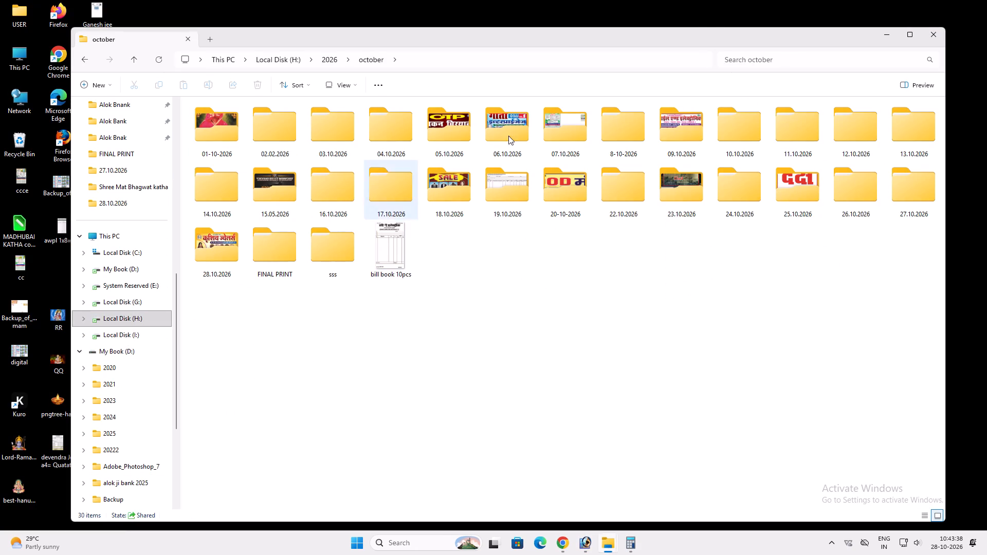
click(739, 58)
text(jwe)
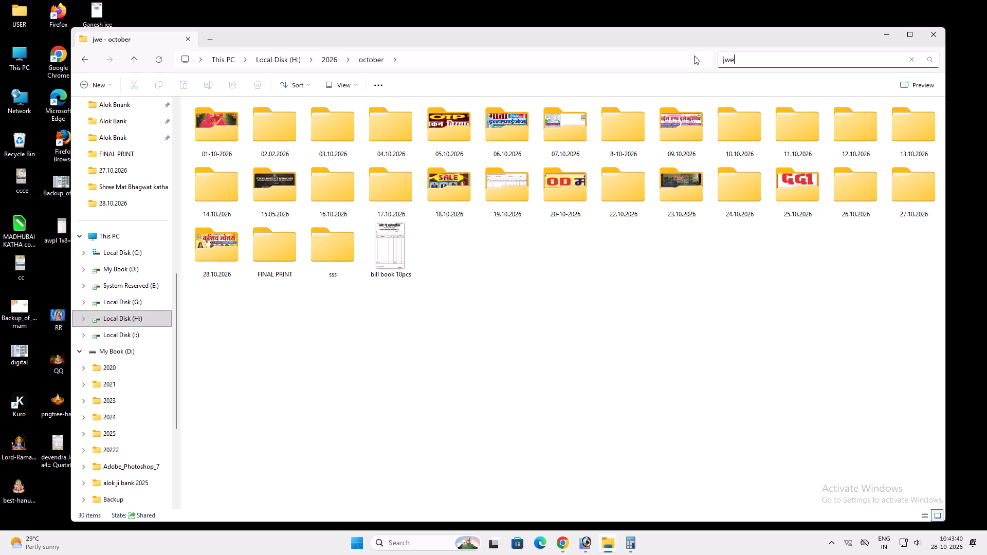
click(350, 86)
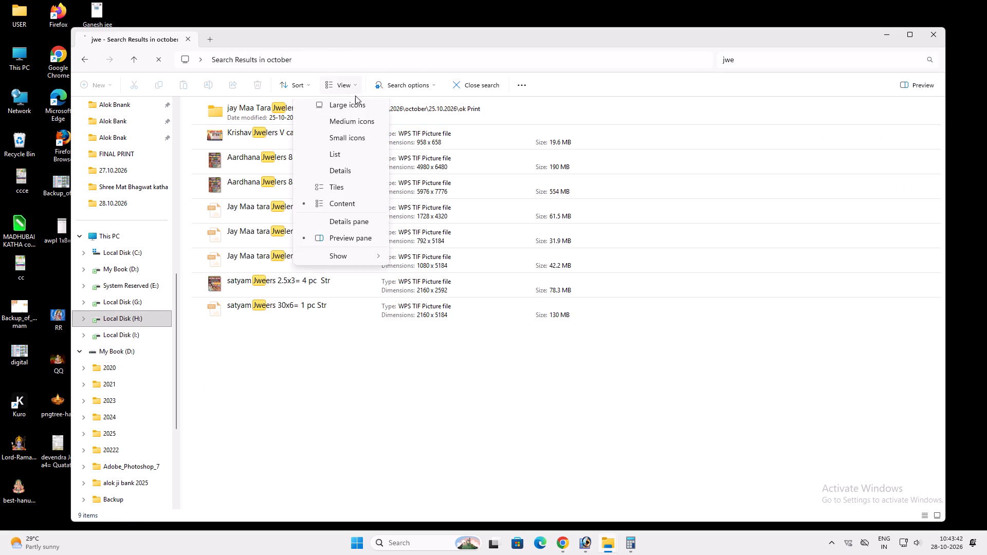
click(354, 120)
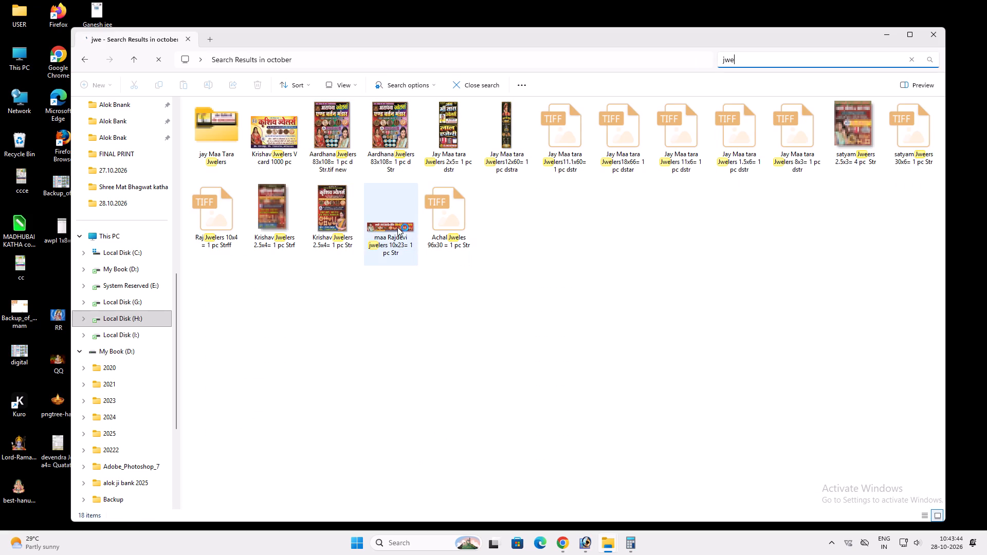
Open the "Krishhav Jwelers 6x7 = 1 pc star" design from the search results in Photoshop.
drag(559, 212, 591, 549)
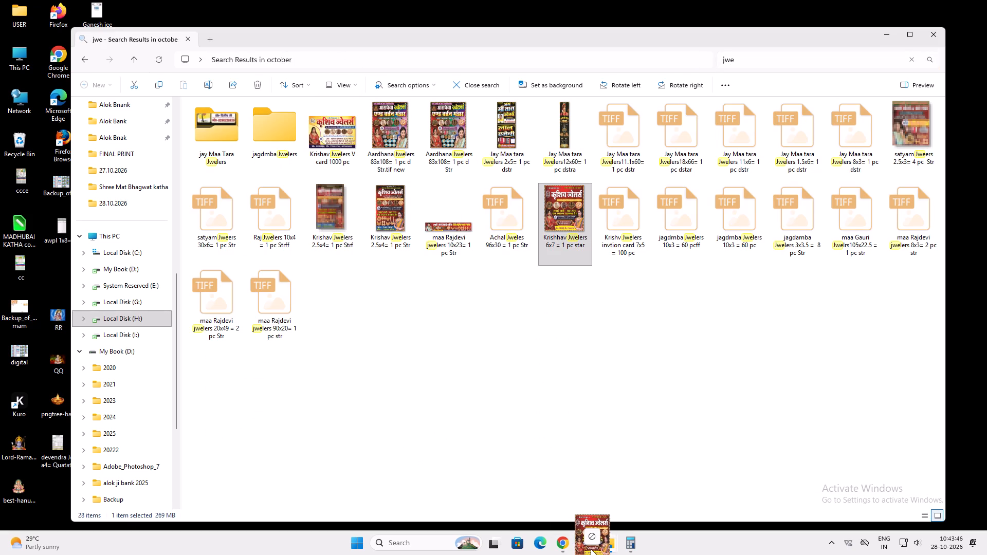
drag(591, 549, 595, 456)
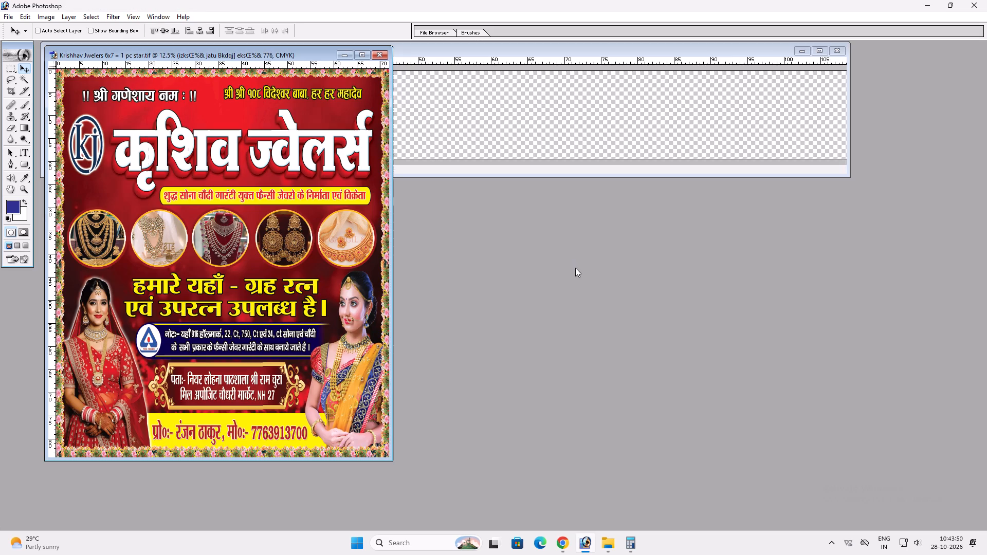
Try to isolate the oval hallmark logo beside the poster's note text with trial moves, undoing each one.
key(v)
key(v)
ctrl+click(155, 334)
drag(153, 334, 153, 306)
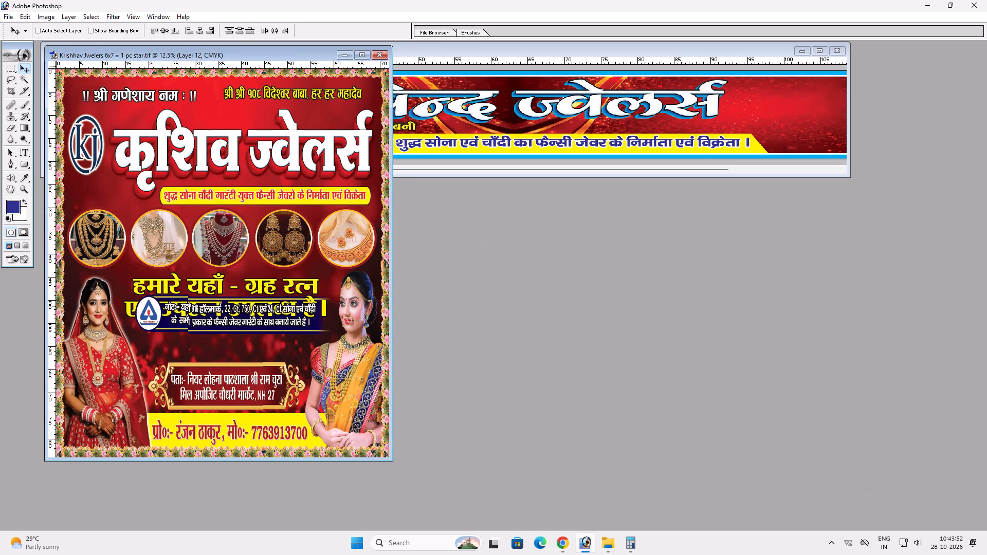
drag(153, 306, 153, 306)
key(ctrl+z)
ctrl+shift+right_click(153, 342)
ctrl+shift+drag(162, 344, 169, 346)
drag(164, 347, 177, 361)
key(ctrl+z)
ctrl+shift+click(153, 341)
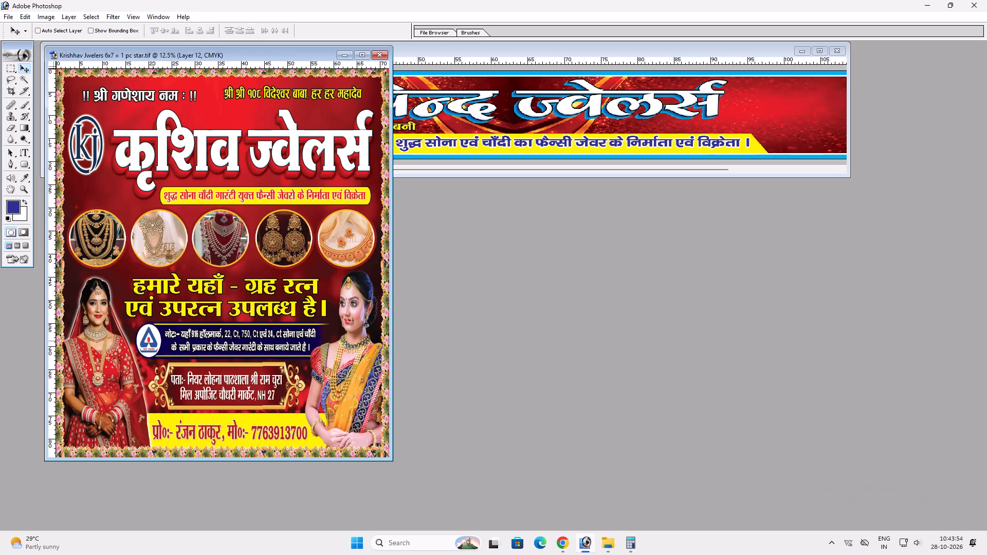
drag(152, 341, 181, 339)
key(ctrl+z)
Copy the oval hallmark logo from the Krishhav poster into the banner document and maximize the banner's window.
ctrl+shift+click(154, 344)
drag(154, 344, 560, 146)
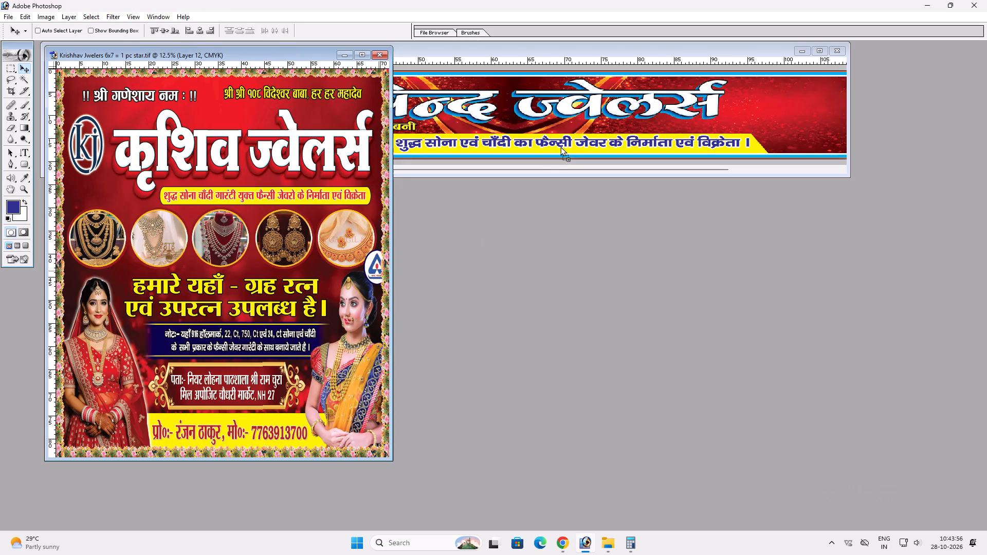
drag(560, 146, 566, 122)
key(v)
double_click(523, 52)
key(v)
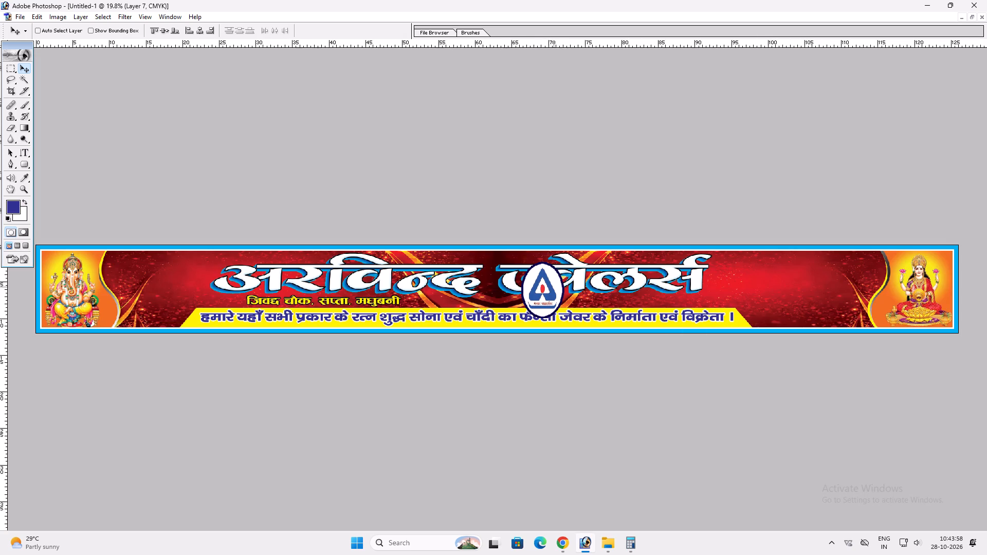
Change the hallmark logo's Stroke colour to the light blue sampled from the banner's border.
right_click(553, 285)
click(575, 291)
key(alt+l)
key(alt+y)
key(k)
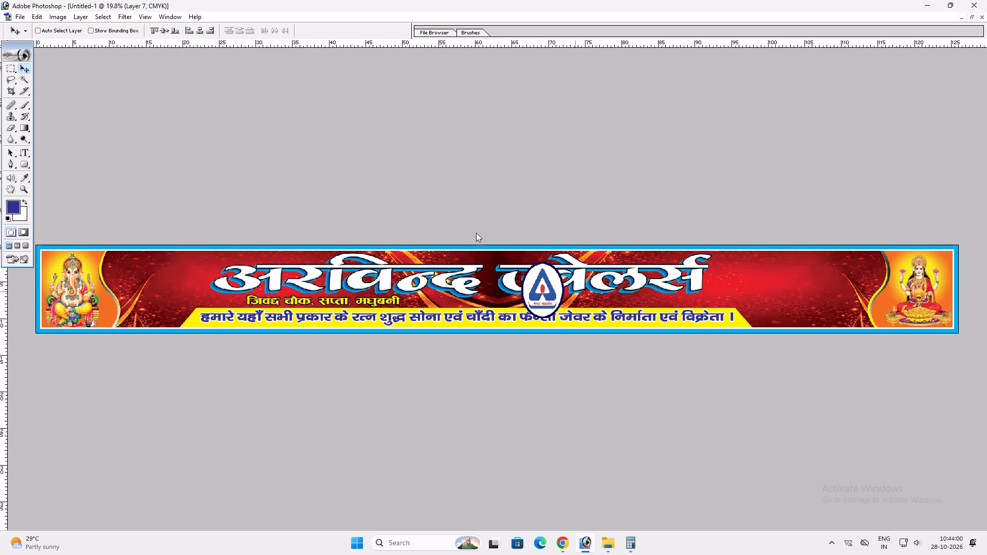
scroll(546, 265, down, 2)
scroll(638, 225, down, 1)
click(639, 200)
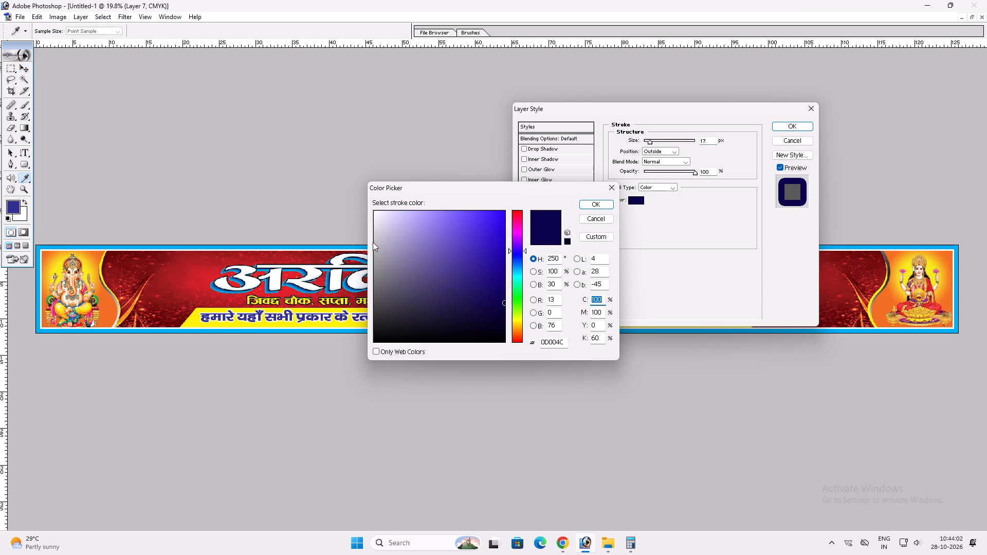
click(350, 247)
key(Return)
key(Return)
Move the hallmark logo to the yellow strip's slanted end near the tagline and reduce its height until nearly circular.
key(v)
key(v)
drag(545, 285, 741, 283)
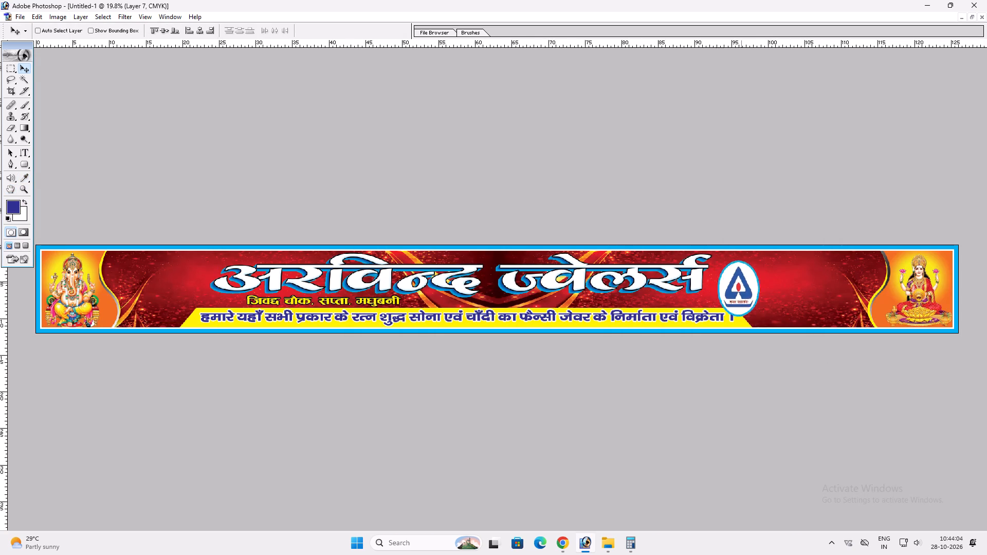
drag(741, 283, 760, 294)
key(ctrl+t)
shift+drag(759, 271, 759, 280)
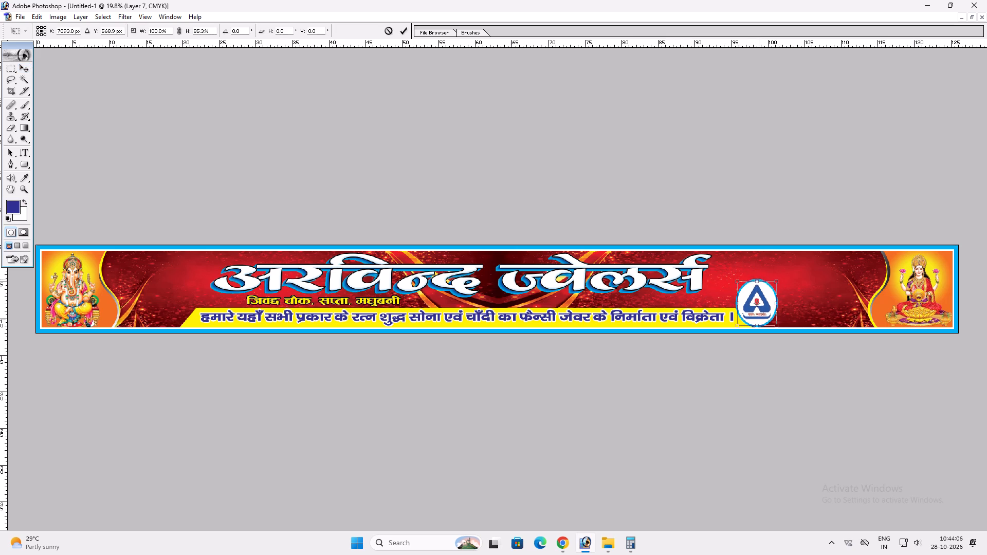
shift+drag(759, 280, 755, 287)
key(Return)
Lower the hallmark logo so its bottom edge overlaps the banner's lower white line.
key(z)
drag(668, 268, 869, 471)
key(v)
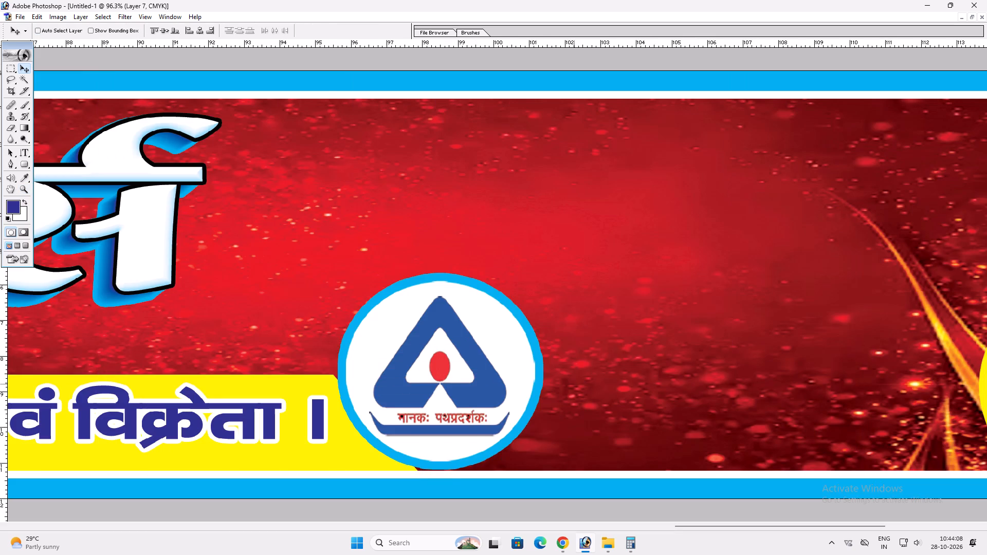
drag(567, 386, 569, 406)
Make the hallmark logo's light blue Stroke slightly thinner and apply the layer style.
key(alt+l)
key(alt+y)
key(k)
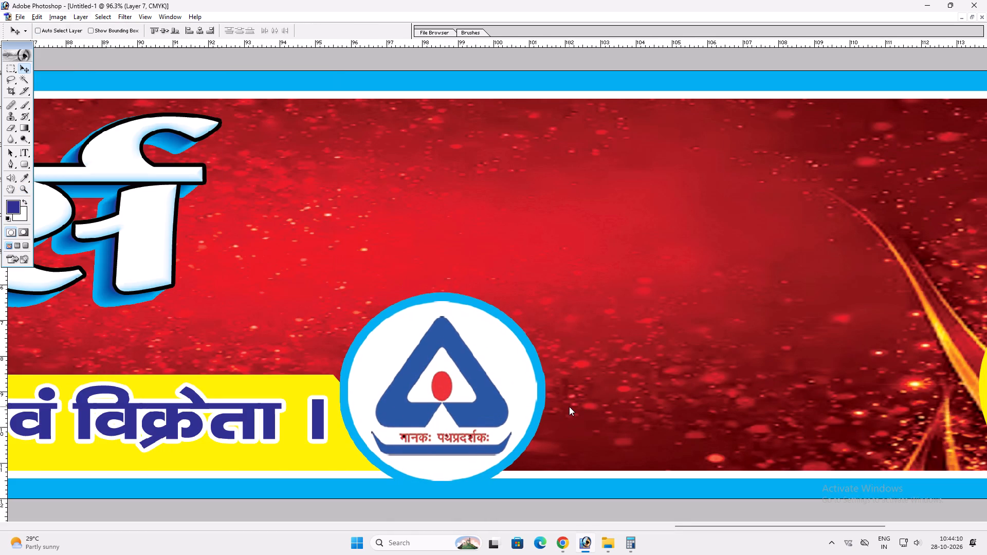
scroll(656, 289, down, 4)
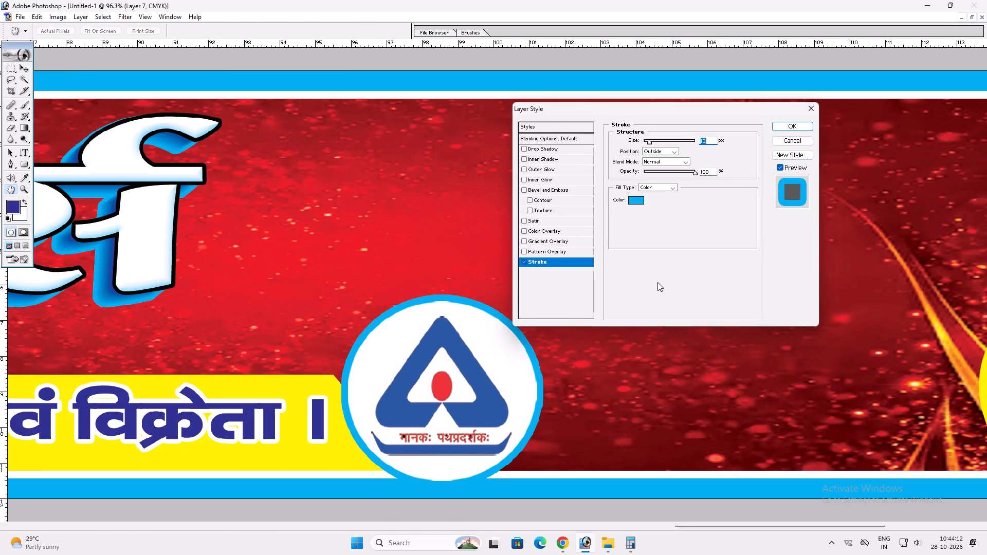
key(Return)
Fine-tune the hallmark logo's horizontal position so it sits just past the end of the tagline text.
key(v)
drag(495, 395, 482, 399)
drag(484, 400, 492, 400)
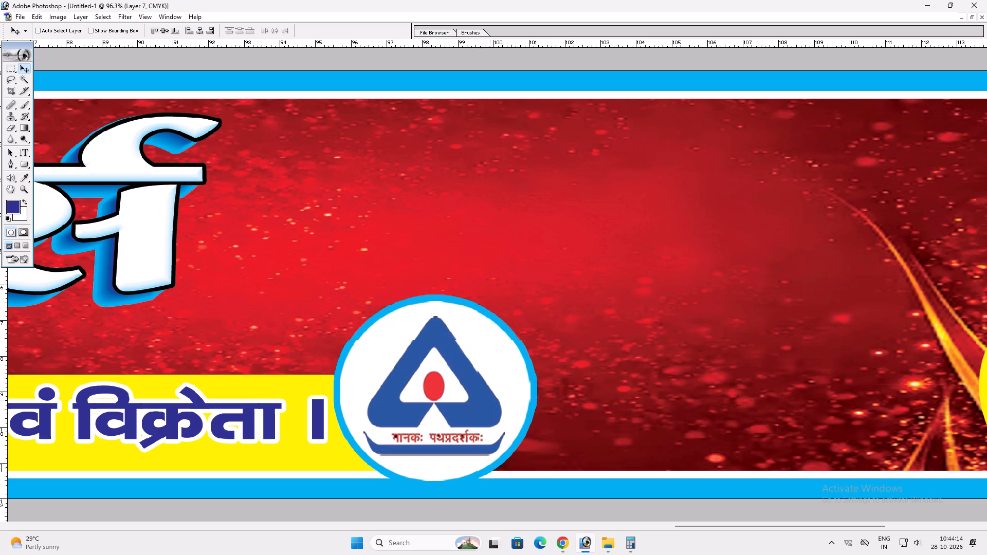
drag(492, 400, 505, 400)
Duplicate the yellow tagline strip, give the copy a light blue #00AEEF Color Overlay and send it one layer backward.
key(v)
ctrl+click(336, 441)
key(ctrl+j)
key(alt+l)
key(alt+m)
key(alt+y)
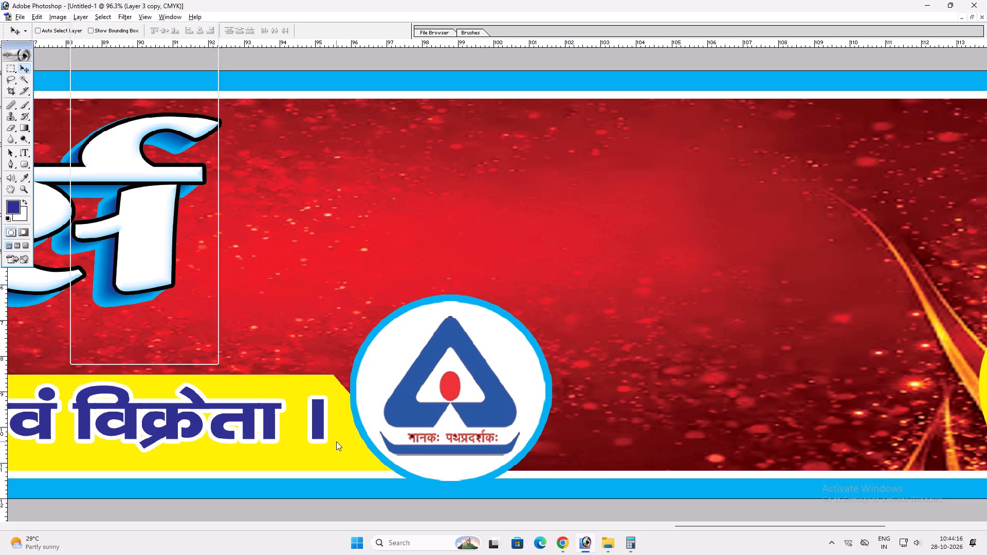
key(alt+l)
key(alt+y)
key(n)
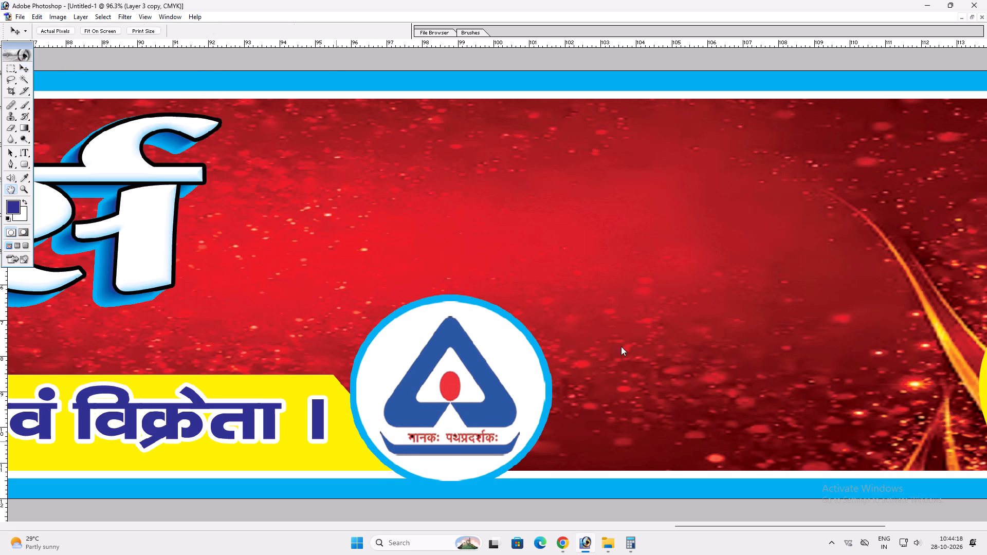
click(573, 232)
click(699, 140)
click(698, 86)
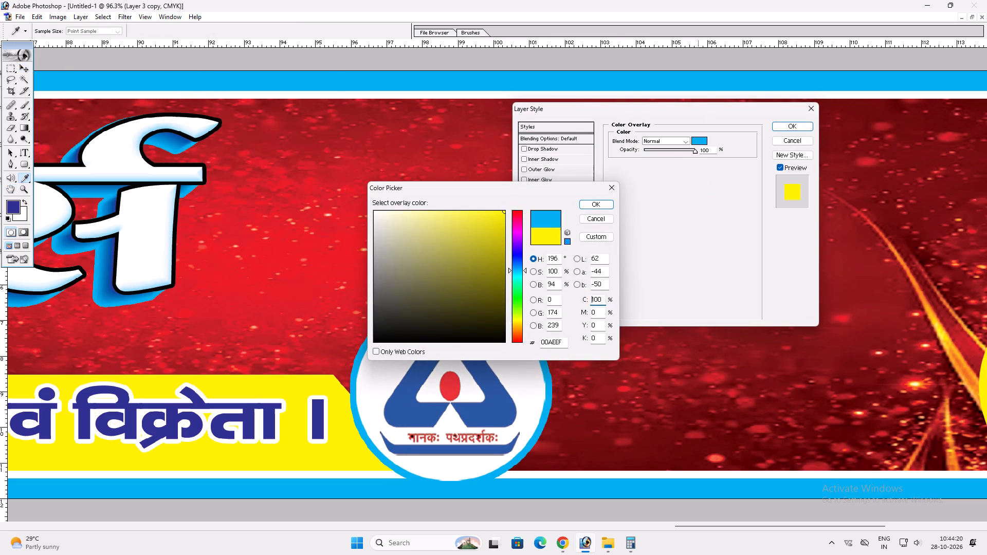
key(Return)
key(Return)
key(ctrl+bracketleft)
key(v)
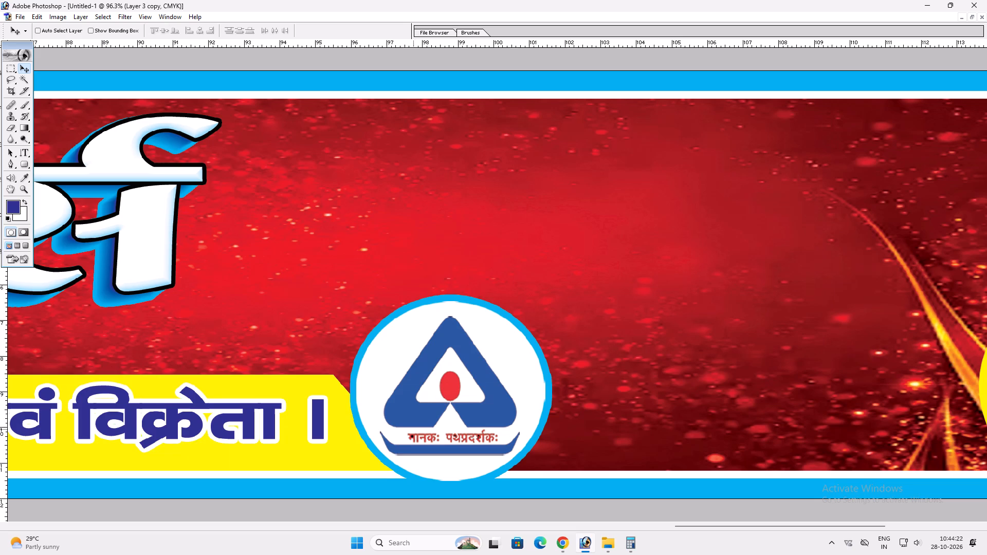
Shift the light blue strip copy slightly toward the hallmark logo and fit the whole banner in view.
drag(407, 428, 443, 429)
key(space)
key(space)
key(space)
key(space)
key(space)
key(space)
key(space)
key(space)
key(space)
key(space)
key(space)
key(space)
key(space)
key(space)
right_click(426, 416)
drag(445, 421, 452, 423)
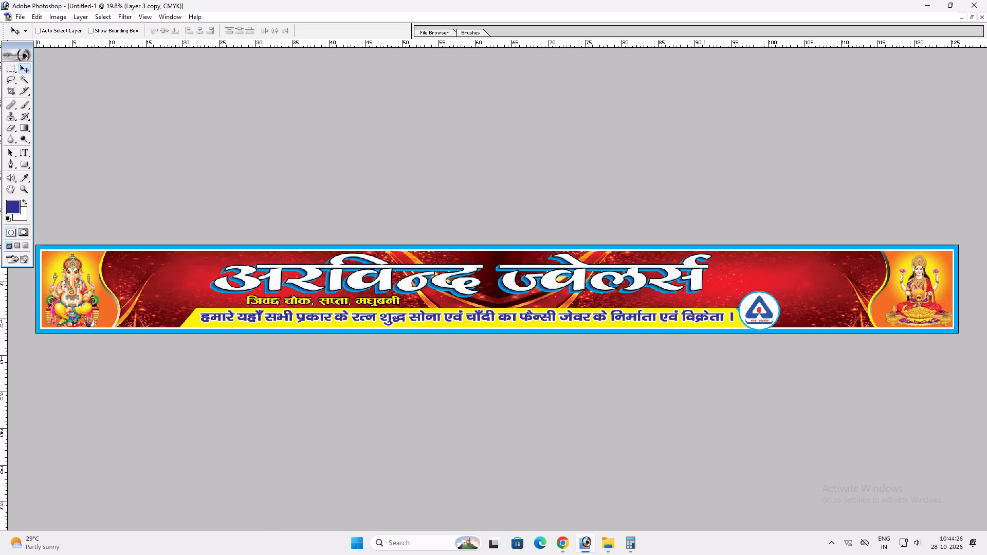
Examine the strip and hallmark logo up close and across the full banner.
key(ctrl+plus)
key(ctrl+plus)
key(space)
key(space)
key(space)
key(space)
key(space)
key(space)
key(space)
key(space)
key(space)
key(space)
key(space)
key(space)
key(space)
key(space)
key(space)
key(space)
key(space)
key(space)
key(space)
key(space)
drag(680, 336, 986, 326)
right_click(876, 319)
click(888, 322)
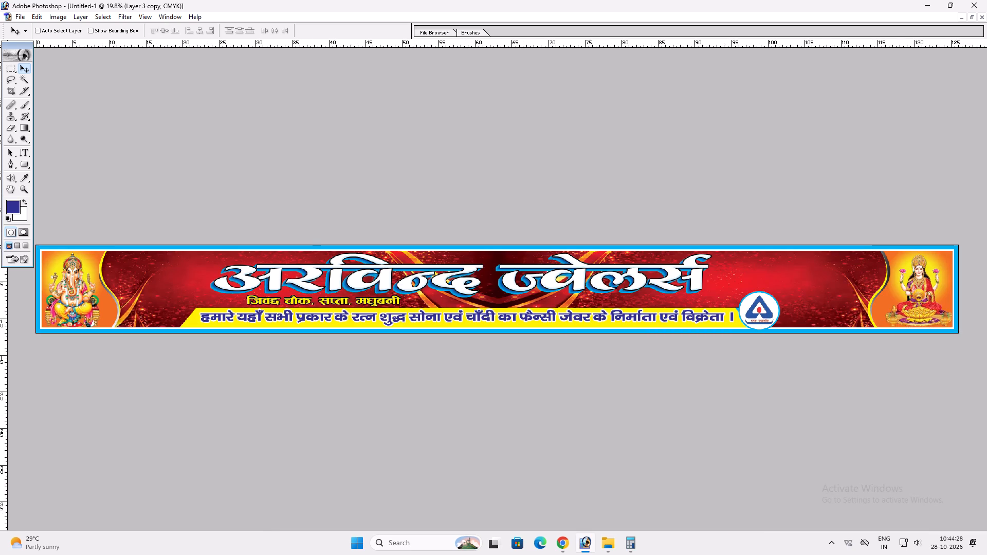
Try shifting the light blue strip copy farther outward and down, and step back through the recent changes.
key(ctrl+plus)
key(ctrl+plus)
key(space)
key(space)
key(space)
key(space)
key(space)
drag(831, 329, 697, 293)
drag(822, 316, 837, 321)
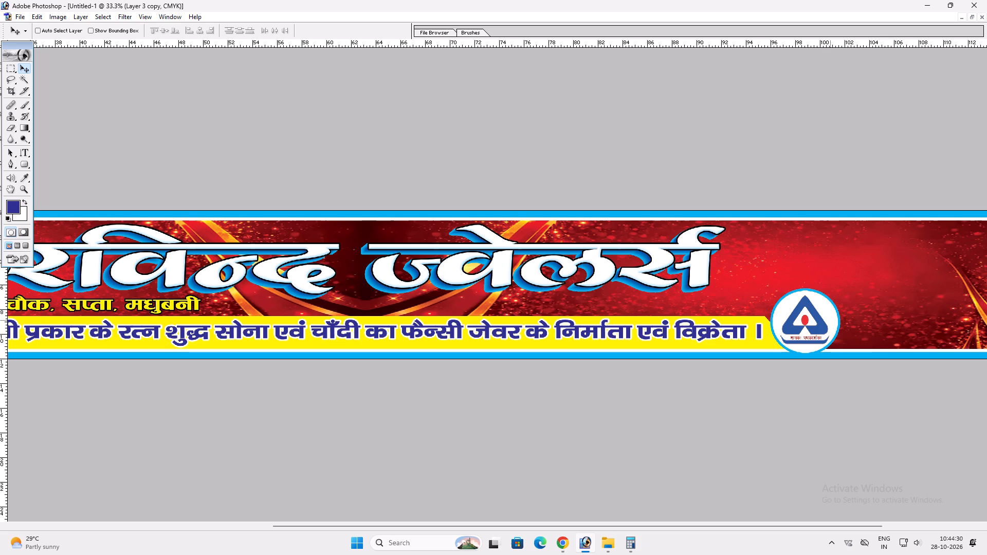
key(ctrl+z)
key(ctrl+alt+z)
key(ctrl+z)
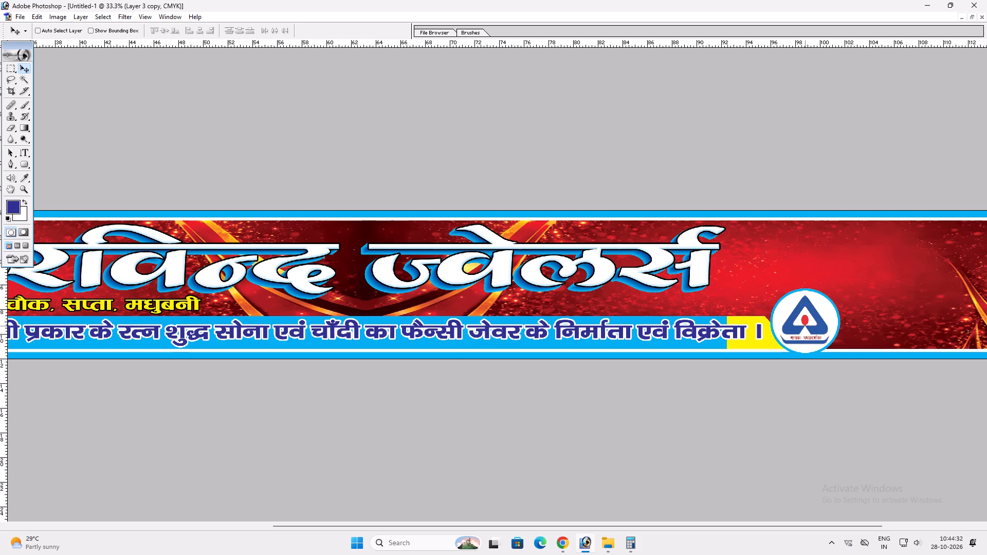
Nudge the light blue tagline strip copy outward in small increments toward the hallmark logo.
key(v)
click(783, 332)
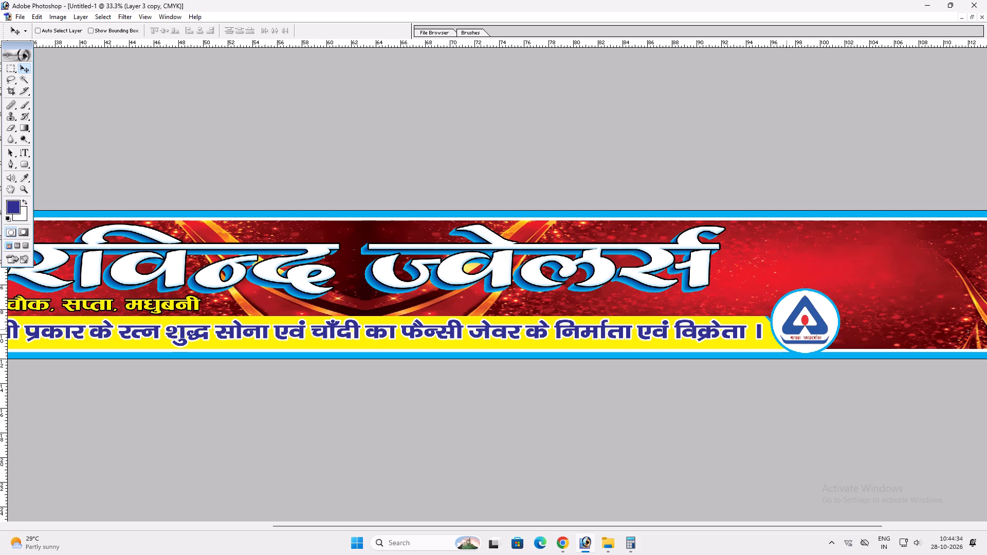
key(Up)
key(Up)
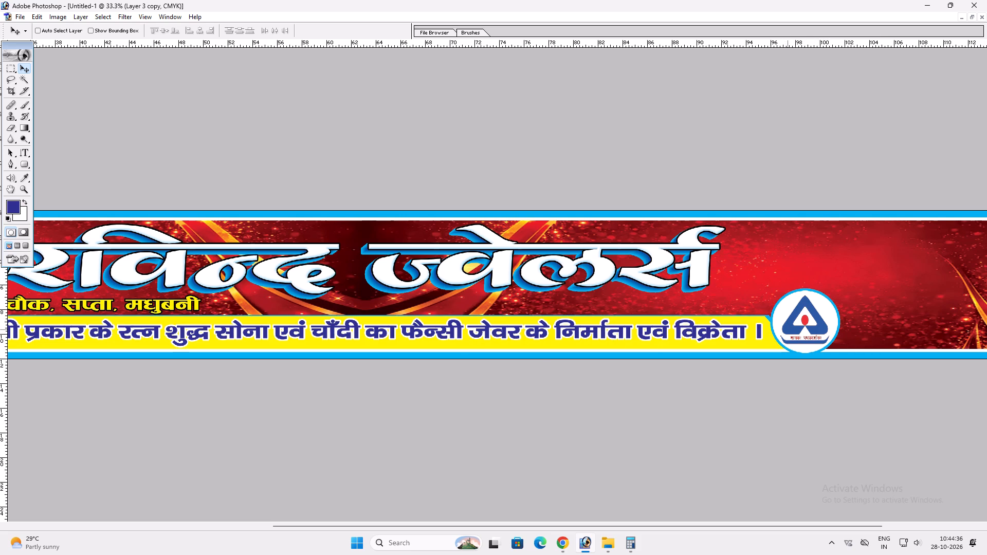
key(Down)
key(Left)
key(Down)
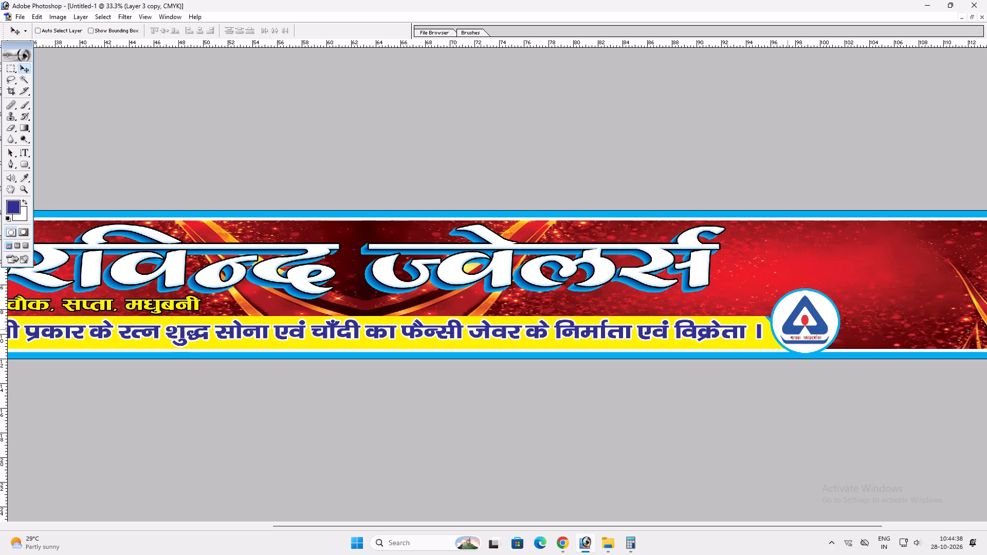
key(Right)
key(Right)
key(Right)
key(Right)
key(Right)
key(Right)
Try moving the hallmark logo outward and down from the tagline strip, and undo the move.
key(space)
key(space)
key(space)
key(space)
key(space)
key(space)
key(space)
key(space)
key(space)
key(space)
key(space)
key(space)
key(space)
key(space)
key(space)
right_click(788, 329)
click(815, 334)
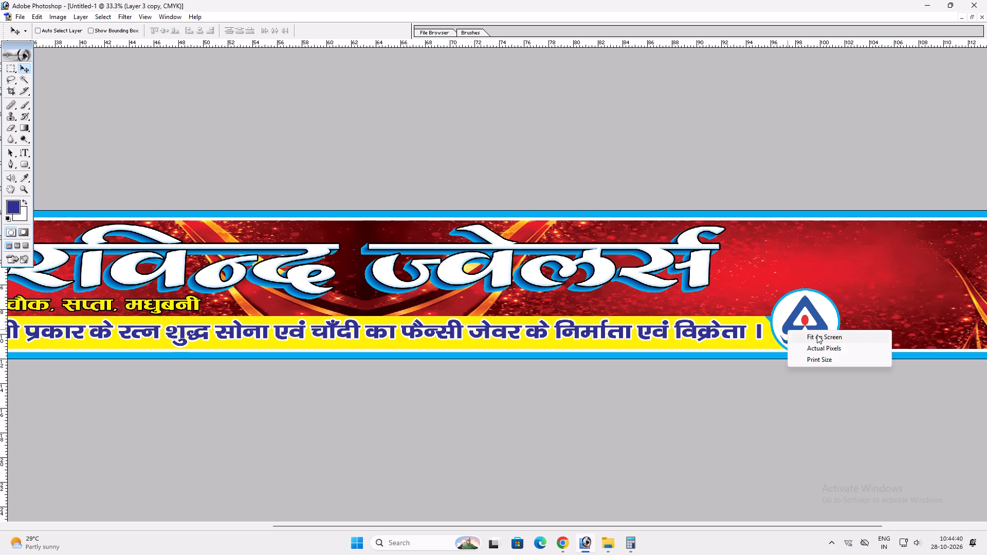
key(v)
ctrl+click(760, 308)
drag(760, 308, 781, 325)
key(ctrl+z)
Duplicate the hallmark logo by passing it through the other open document, and place the copy at the tagline strip's Ganesh end.
key(f)
key(f)
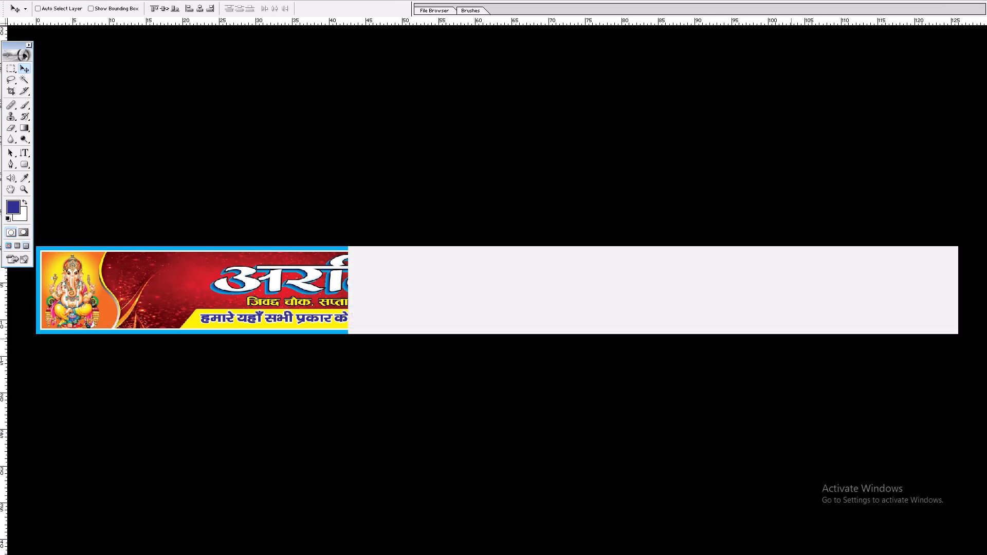
key(f)
drag(770, 153, 327, 289)
drag(289, 307, 727, 143)
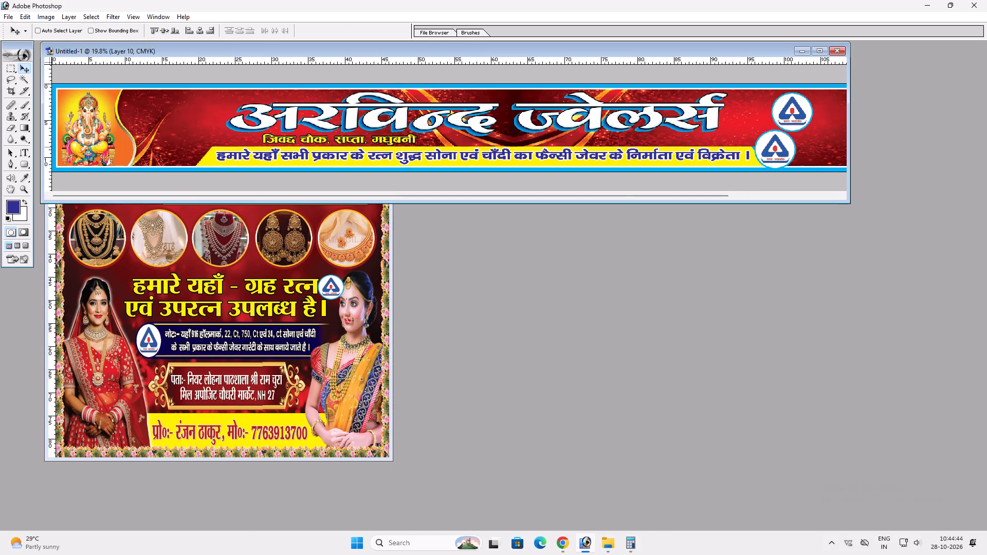
key(v)
click(821, 51)
key(v)
drag(793, 284, 200, 313)
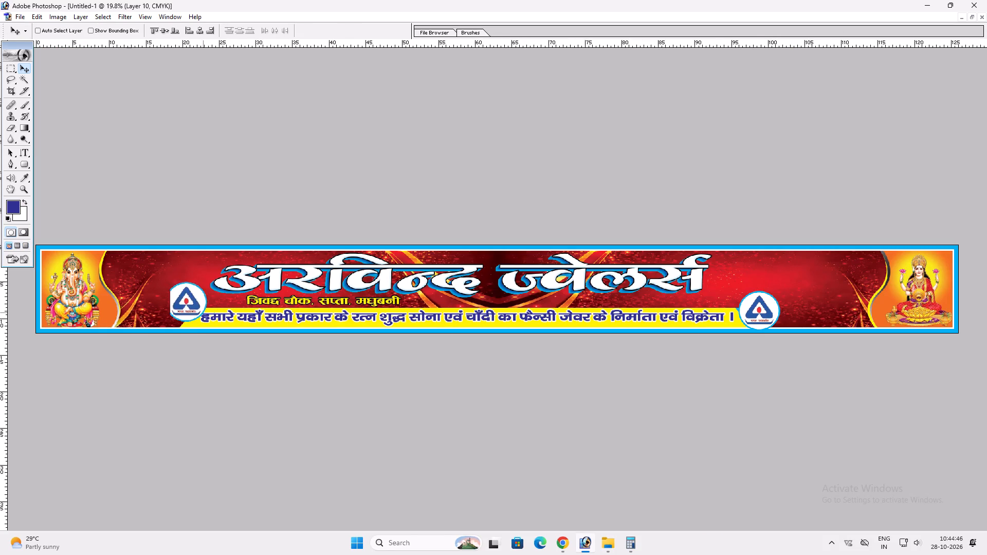
drag(200, 313, 195, 322)
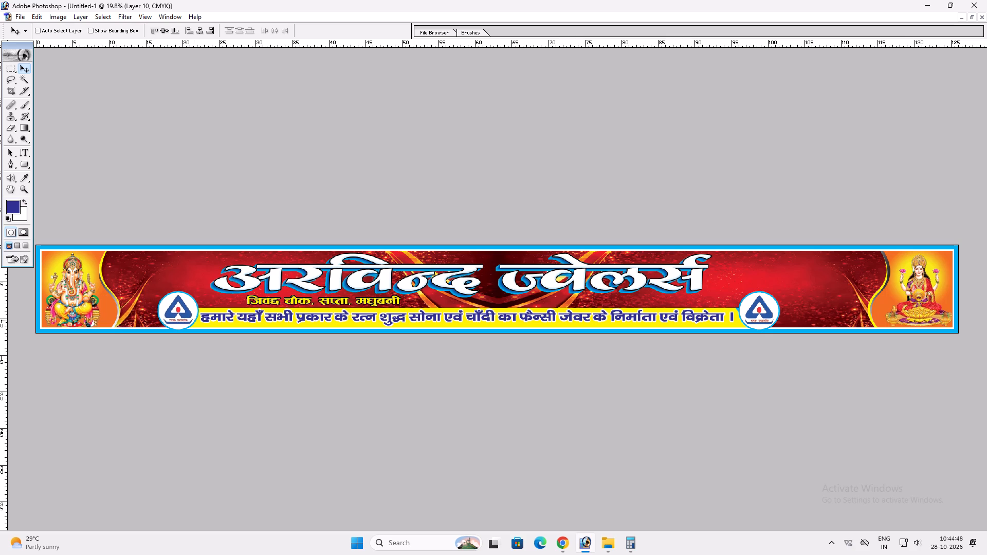
Centre the yellow tagline strip horizontally on the whole canvas.
ctrl+click(735, 319)
key(ctrl+a)
key(alt+l)
key(alt+i)
key(alt+h)
key(ctrl+d)
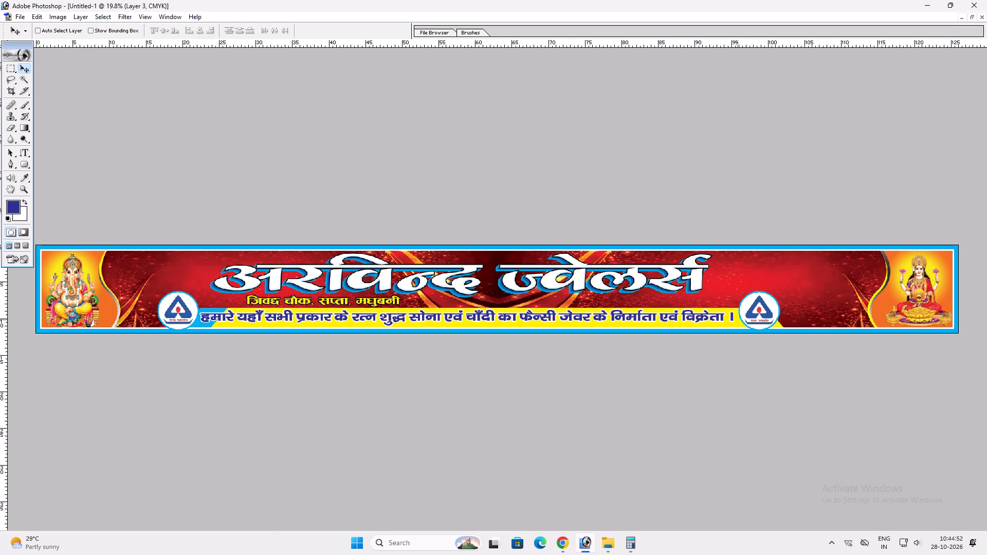
Centre the light blue strip copy (Layer 3 copy) horizontally on the whole canvas.
key(ctrl+plus)
key(ctrl+plus)
key(space)
key(space)
key(space)
key(space)
key(space)
drag(723, 316, 619, 298)
right_click(740, 341)
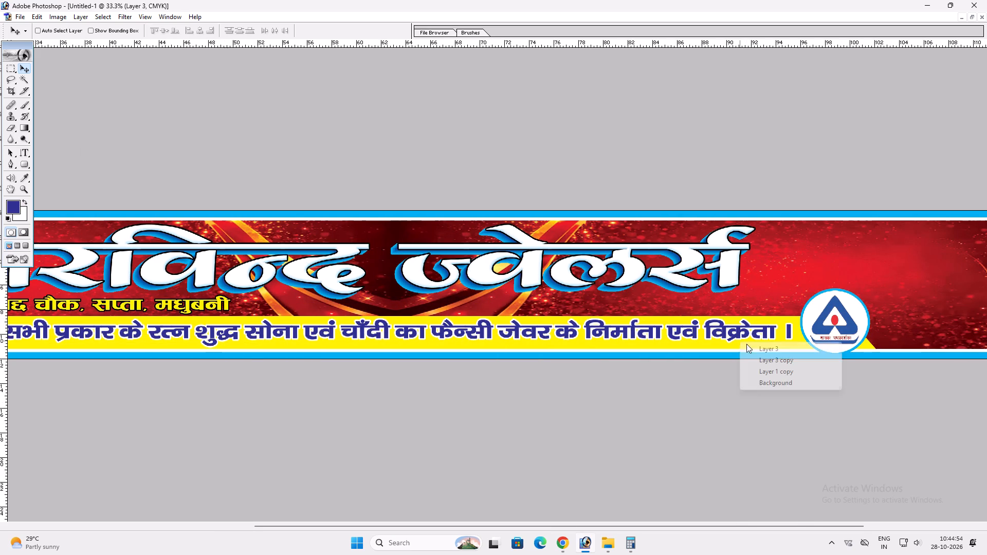
click(765, 358)
key(ctrl+a)
key(alt+l)
key(alt+i)
key(alt+h)
key(ctrl+d)
Move the hallmark logo at the tagline's end outward toward the Laxmi panel, clearing the yellow strip's slanted end.
key(space)
key(space)
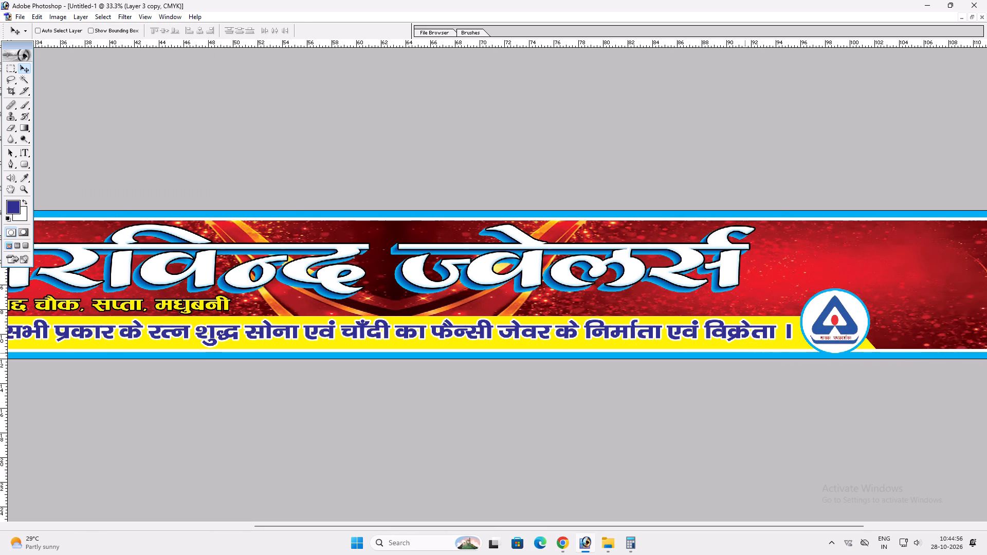
drag(711, 335, 519, 299)
key(v)
ctrl+click(649, 301)
drag(649, 301, 706, 310)
Shift the light blue strip copy slightly toward the Laxmi panel as an edge behind the yellow strip.
ctrl+right_click(642, 325)
click(669, 344)
shift+drag(665, 344, 676, 346)
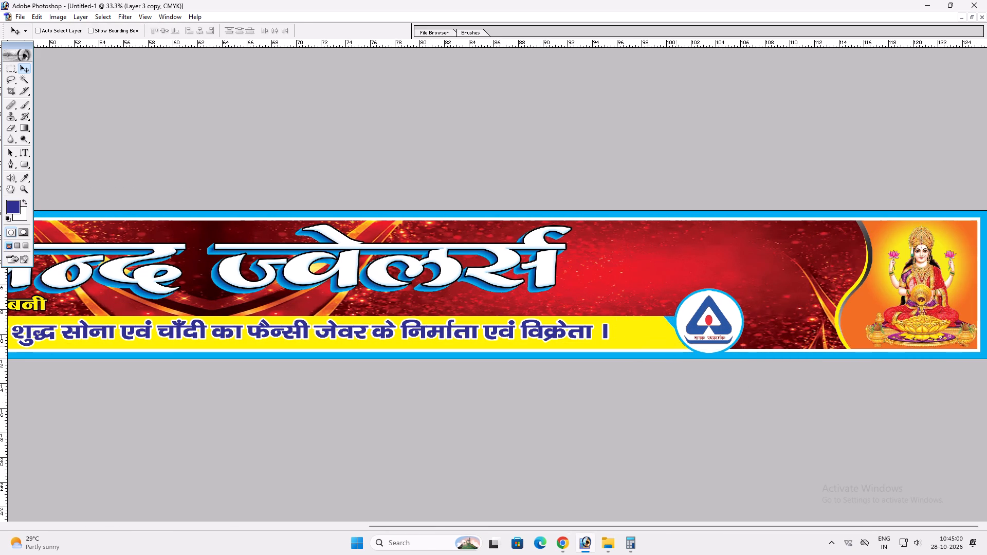
shift+drag(676, 346, 679, 346)
Stretch the yellow tagline strip's Ganesh-side end outward until it reaches behind the hallmark logo.
key(space)
key(space)
key(space)
key(space)
key(space)
key(space)
key(space)
key(space)
key(space)
key(space)
key(space)
key(space)
key(space)
key(space)
key(space)
key(space)
key(space)
key(space)
key(space)
key(space)
drag(642, 337, 912, 327)
drag(437, 318, 796, 321)
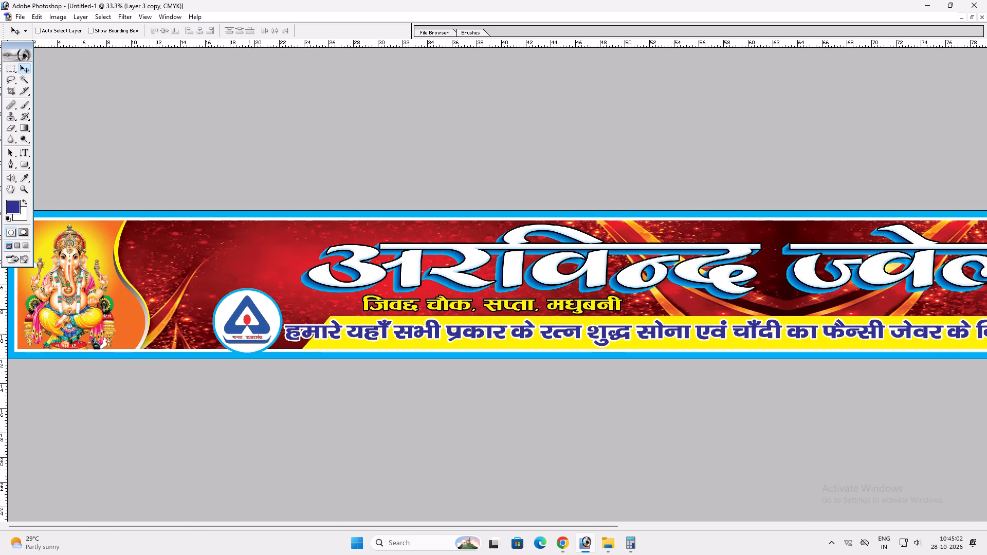
ctrl+click(340, 341)
key(ctrl+t)
shift+drag(292, 331, 249, 326)
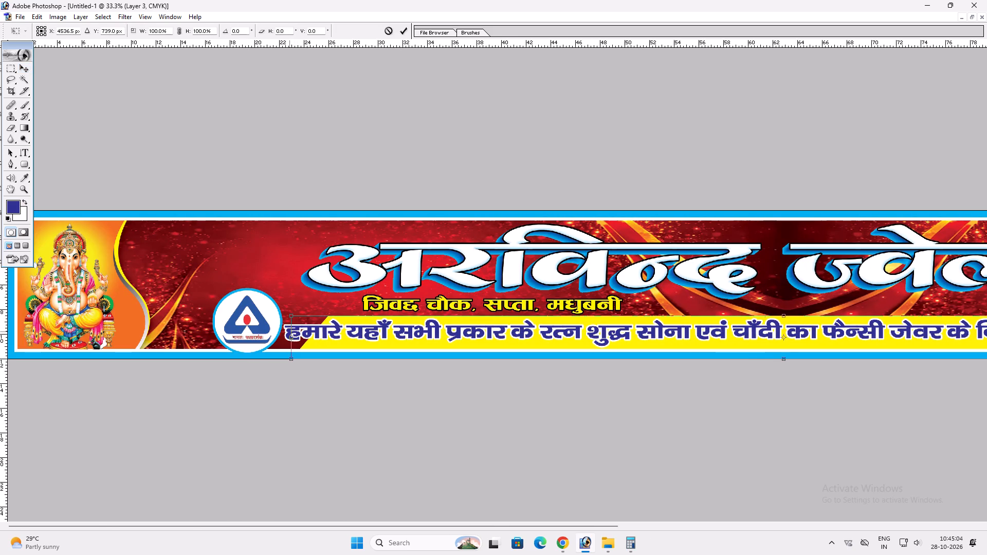
shift+drag(249, 326, 239, 323)
key(shift+Return)
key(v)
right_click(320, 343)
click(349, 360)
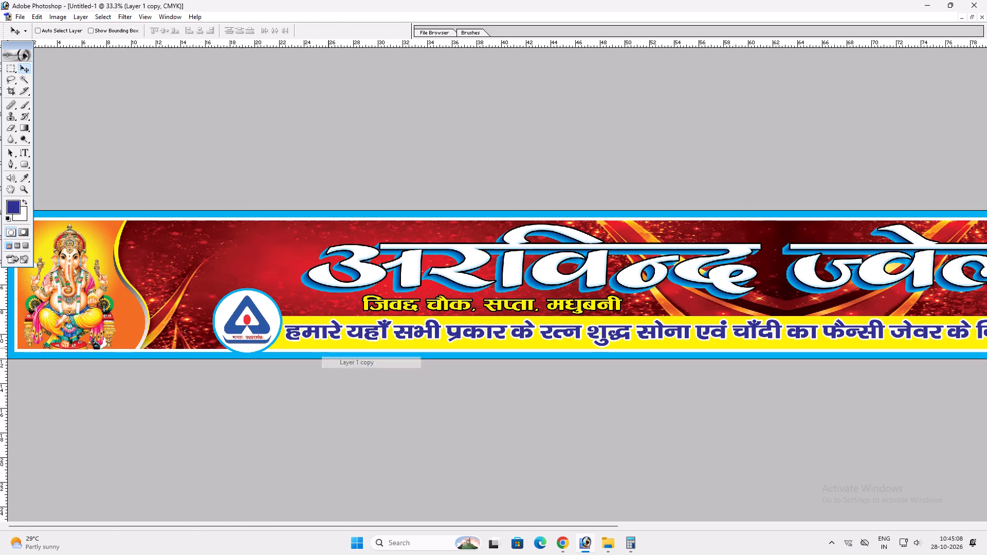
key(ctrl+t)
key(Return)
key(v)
Stretch the light blue strip copy's Ganesh-side end outward to follow the lengthened yellow strip.
right_click(698, 344)
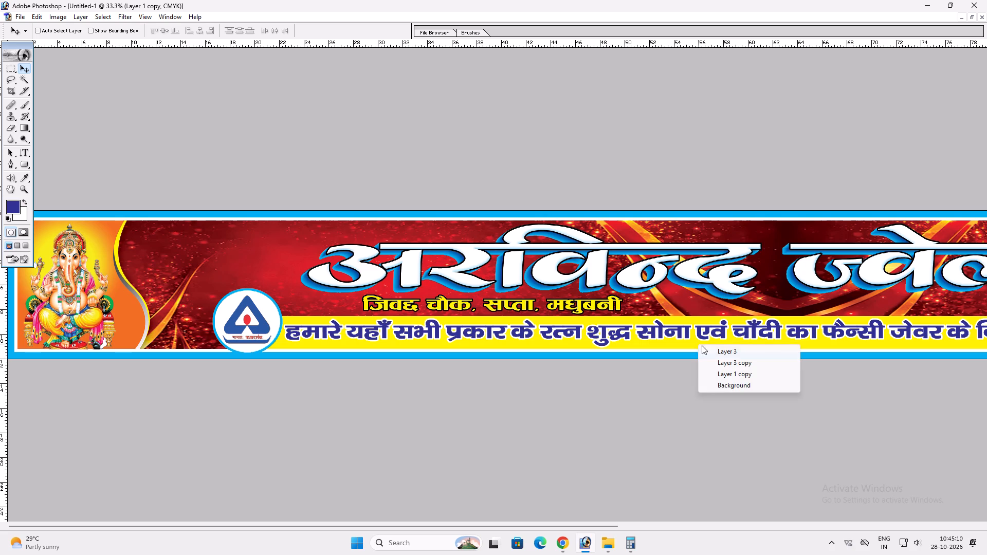
click(722, 358)
key(ctrl+t)
shift+drag(310, 330, 297, 333)
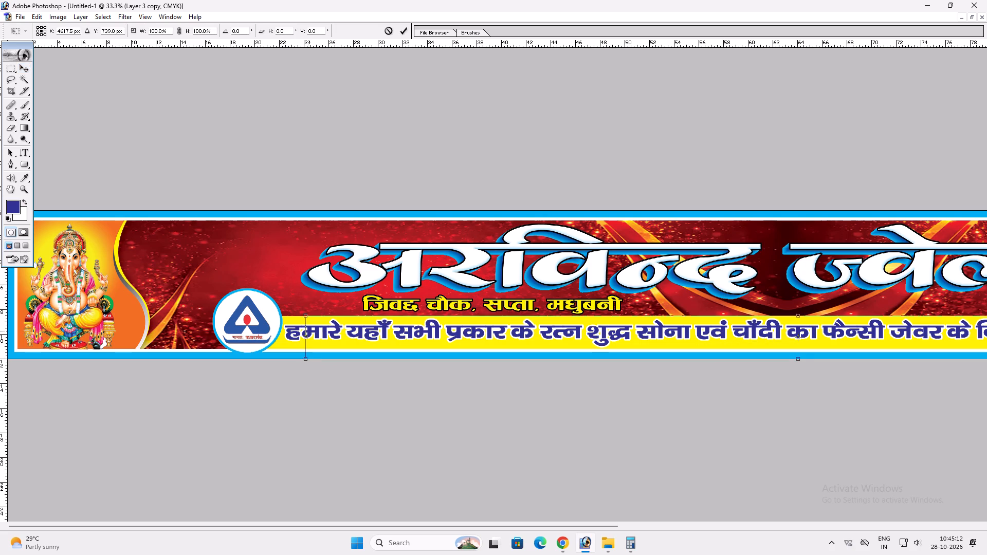
shift+drag(297, 333, 263, 330)
key(shift+Return)
Move the Ganesh-side hallmark logo slightly outward so it clears the start of the yellow strip.
key(v)
ctrl+click(267, 332)
drag(267, 332, 257, 334)
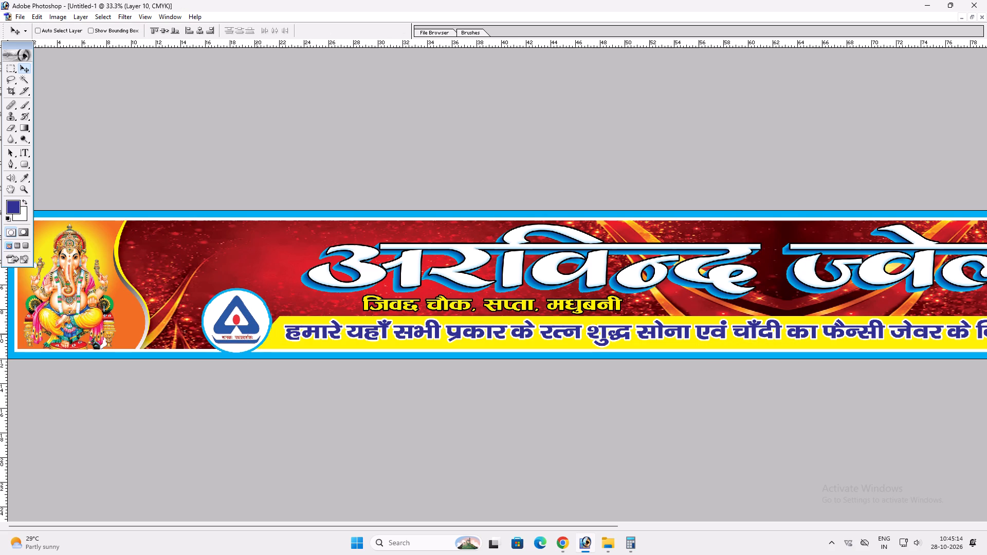
drag(257, 334, 252, 334)
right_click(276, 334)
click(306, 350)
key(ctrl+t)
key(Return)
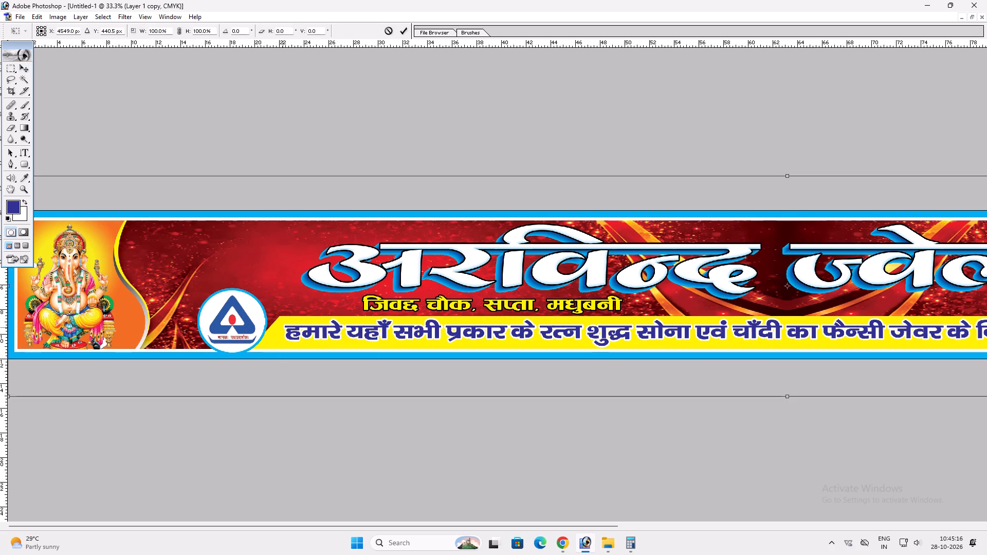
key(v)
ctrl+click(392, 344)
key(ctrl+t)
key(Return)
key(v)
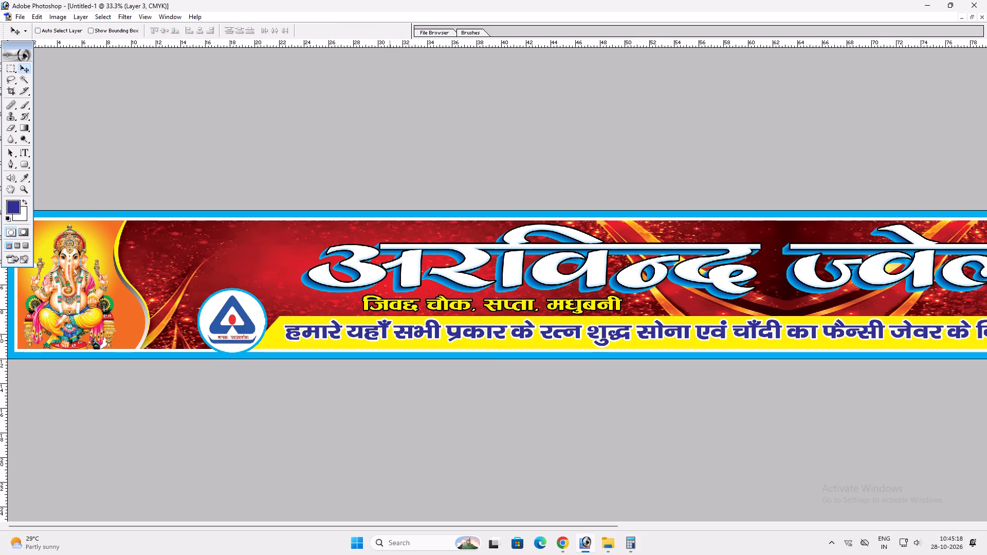
Stretch the light blue strip copy's Ganesh-side end a little farther outward under the hallmark logo.
right_click(392, 341)
click(425, 355)
key(ctrl+t)
shift+drag(262, 329, 254, 329)
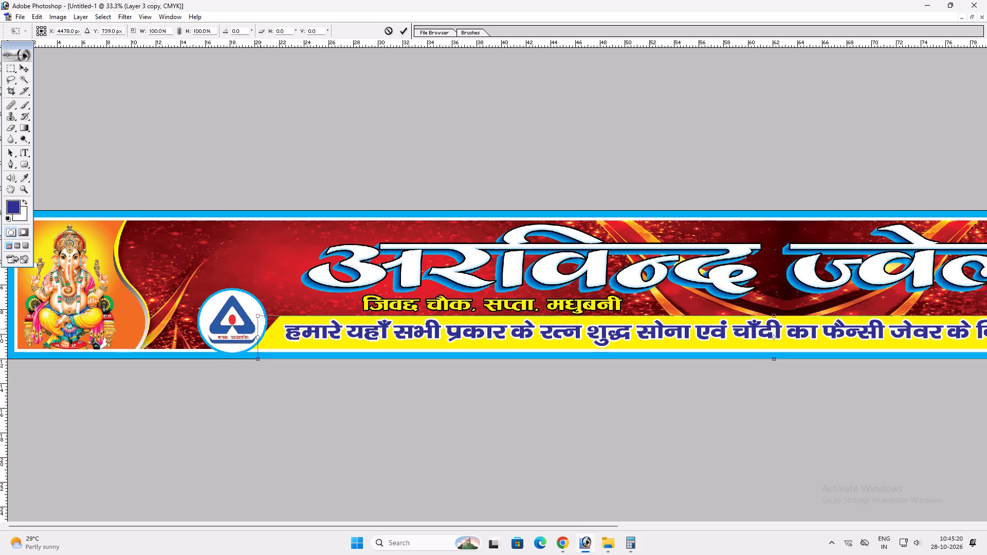
shift+drag(254, 329, 244, 328)
key(shift+Return)
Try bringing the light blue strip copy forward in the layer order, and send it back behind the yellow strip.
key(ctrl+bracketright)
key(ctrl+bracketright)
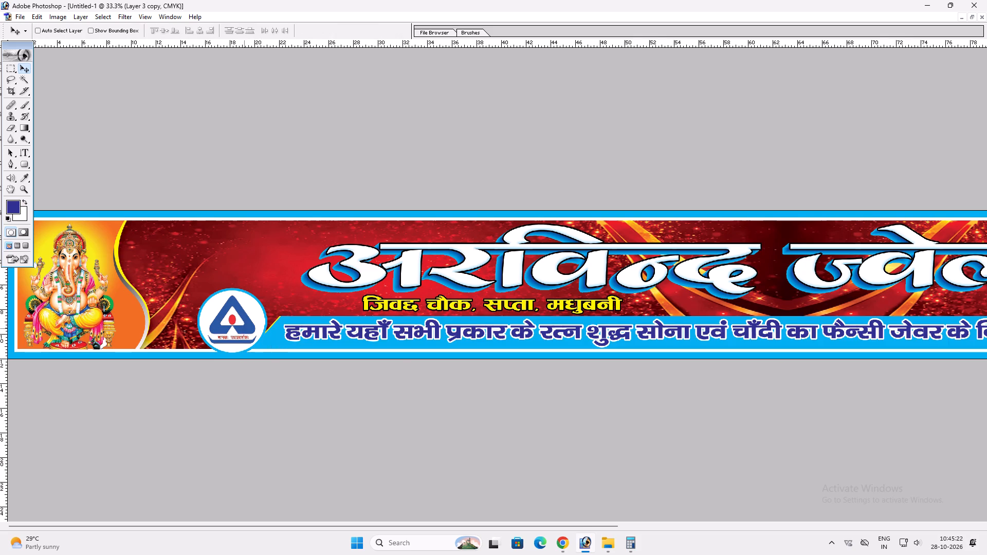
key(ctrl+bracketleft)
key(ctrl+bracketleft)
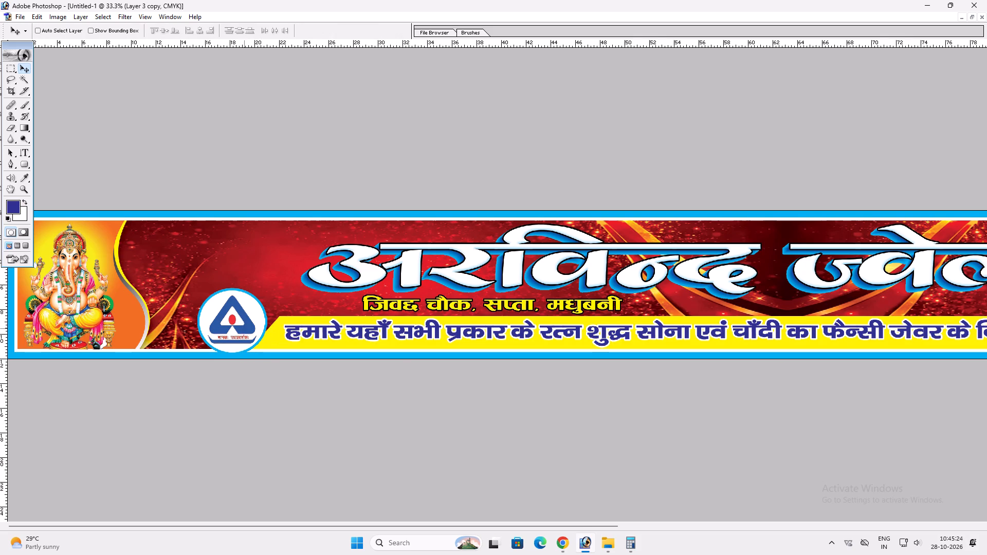
Merge the red background artwork with the layer below it and send the merged layer to the back.
ctrl+click(286, 259)
drag(285, 258, 322, 271)
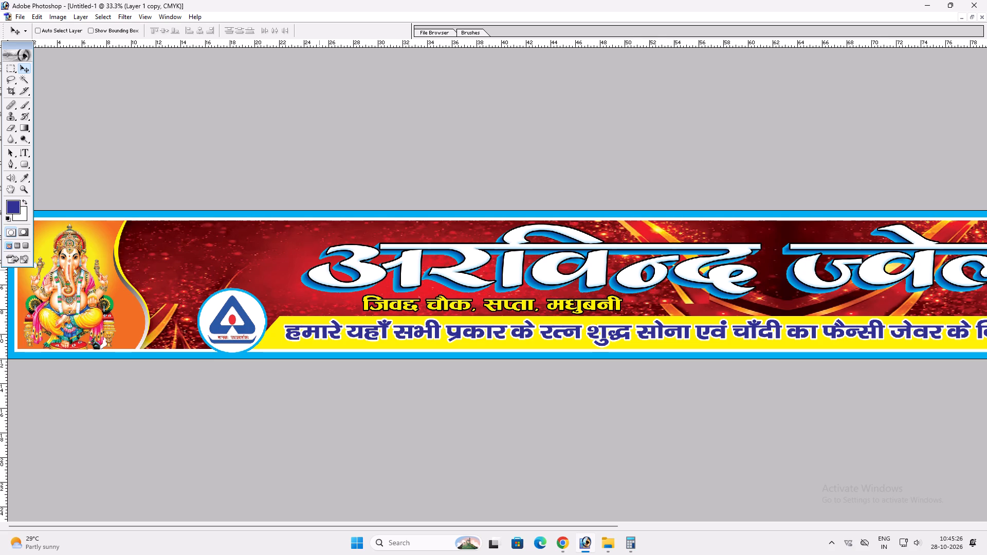
drag(322, 271, 322, 271)
key(ctrl+z)
key(ctrl+e)
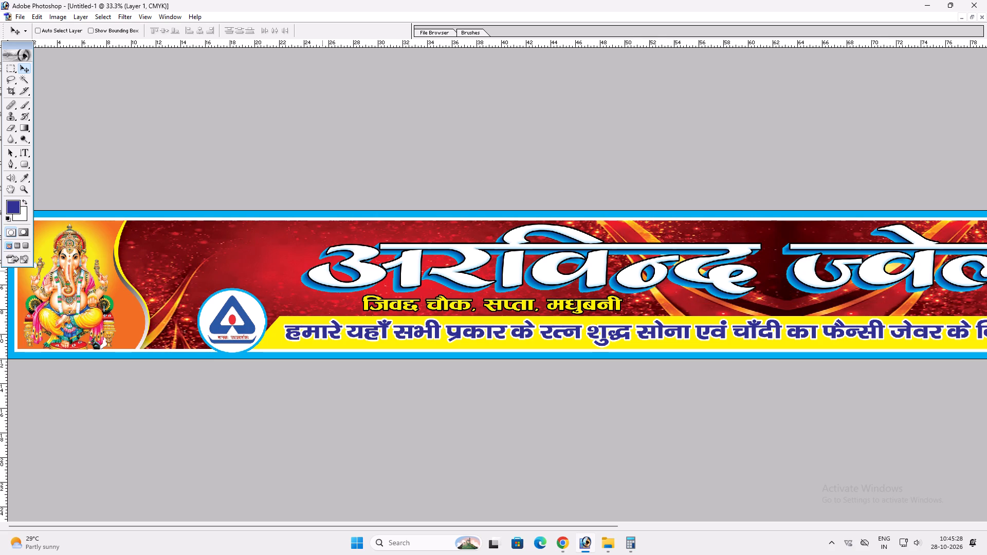
key(ctrl+shift+bracketleft)
key(ctrl+shift+bracketleft)
Shift the light blue strip copy toward the Ganesh-side logo as a blue edge beside the yellow strip.
key(v)
ctrl+right_click(276, 342)
click(305, 359)
drag(301, 350, 294, 350)
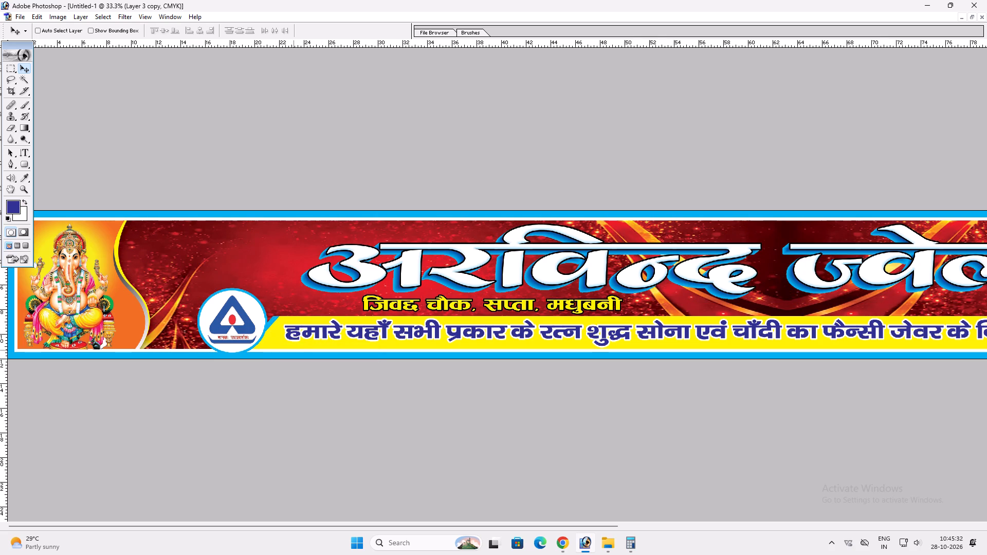
drag(294, 350, 283, 349)
Move the Ganesh-side hallmark logo slightly inward toward the start of the tagline strip.
ctrl+click(250, 330)
drag(252, 330, 258, 331)
key(space)
key(space)
key(space)
key(space)
key(space)
right_click(332, 334)
drag(344, 339, 350, 341)
key(v)
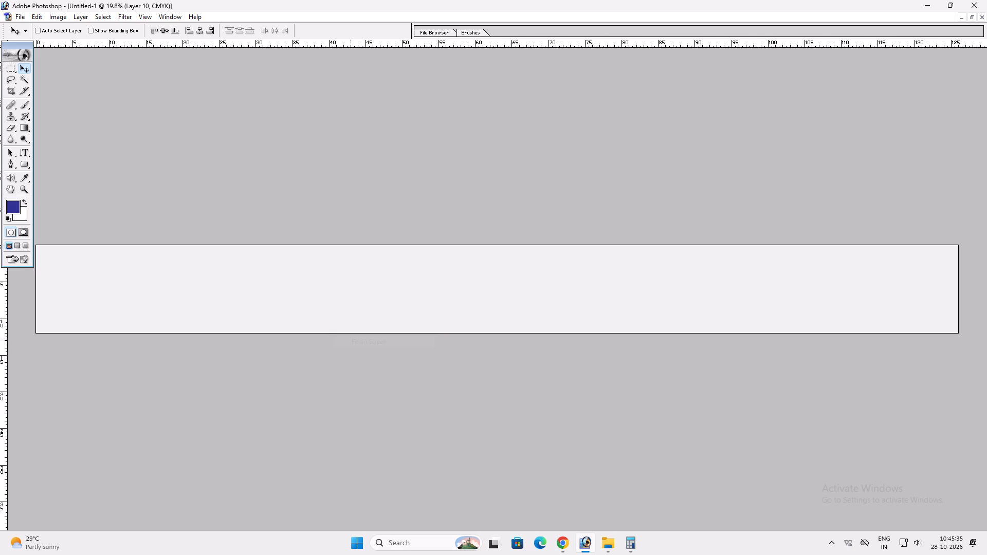
Widen the yellow address line beneath the shop name and shift it slightly toward the banner's middle.
key(ctrl+plus)
key(ctrl+plus)
key(space)
key(space)
key(space)
key(space)
key(space)
key(space)
key(space)
drag(471, 307, 467, 307)
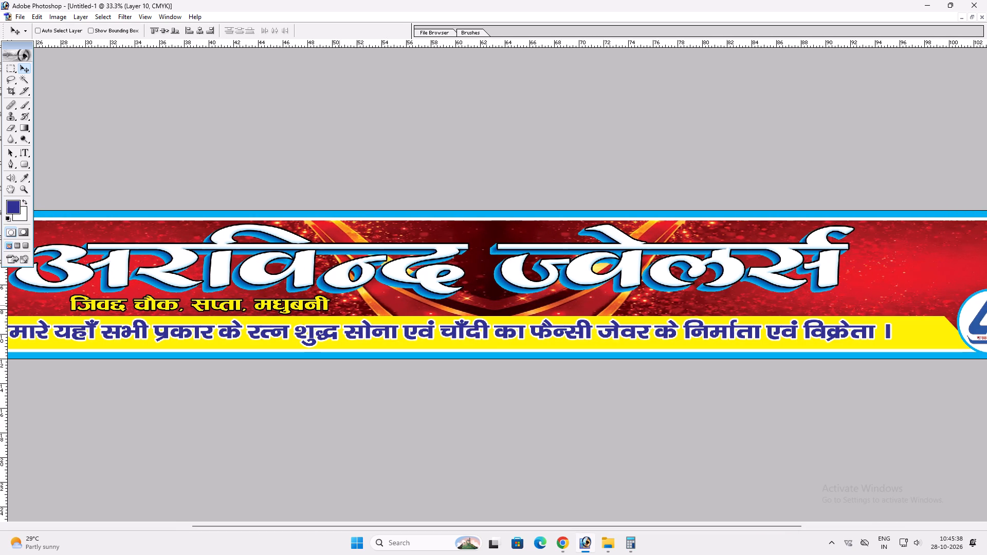
ctrl+double_click(327, 303)
key(ctrl+t)
shift+drag(328, 300, 359, 301)
key(shift+Return)
key(v)
drag(335, 305, 343, 306)
key(space)
key(space)
right_click(349, 305)
click(373, 312)
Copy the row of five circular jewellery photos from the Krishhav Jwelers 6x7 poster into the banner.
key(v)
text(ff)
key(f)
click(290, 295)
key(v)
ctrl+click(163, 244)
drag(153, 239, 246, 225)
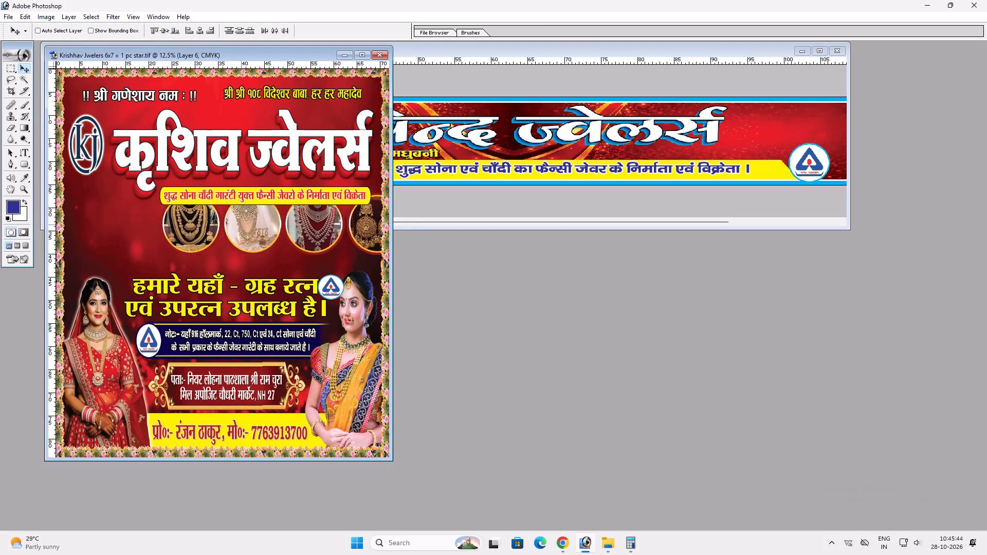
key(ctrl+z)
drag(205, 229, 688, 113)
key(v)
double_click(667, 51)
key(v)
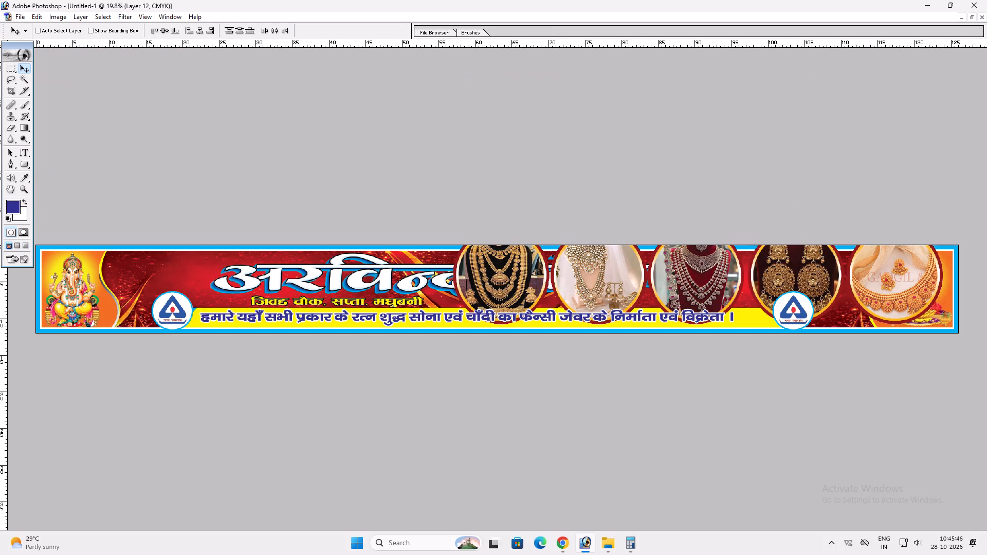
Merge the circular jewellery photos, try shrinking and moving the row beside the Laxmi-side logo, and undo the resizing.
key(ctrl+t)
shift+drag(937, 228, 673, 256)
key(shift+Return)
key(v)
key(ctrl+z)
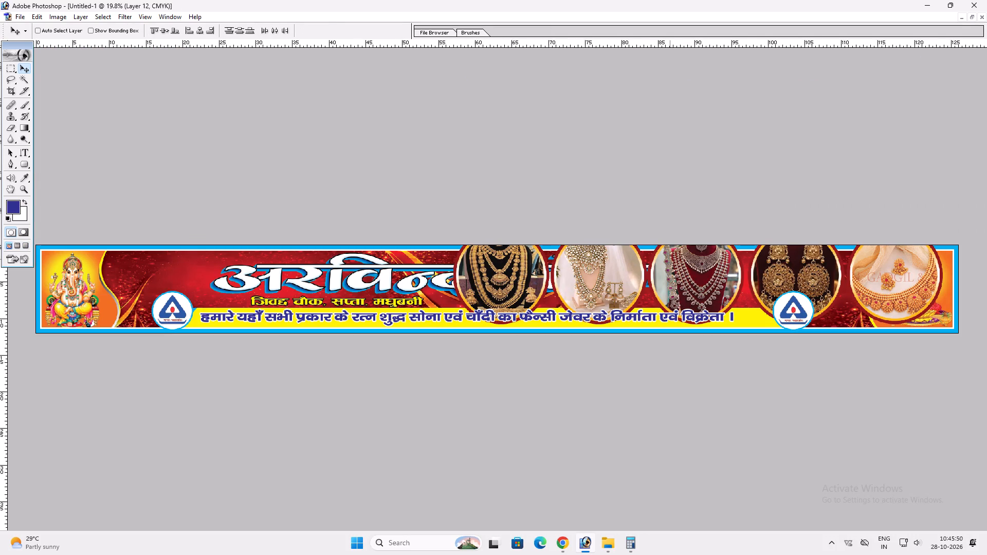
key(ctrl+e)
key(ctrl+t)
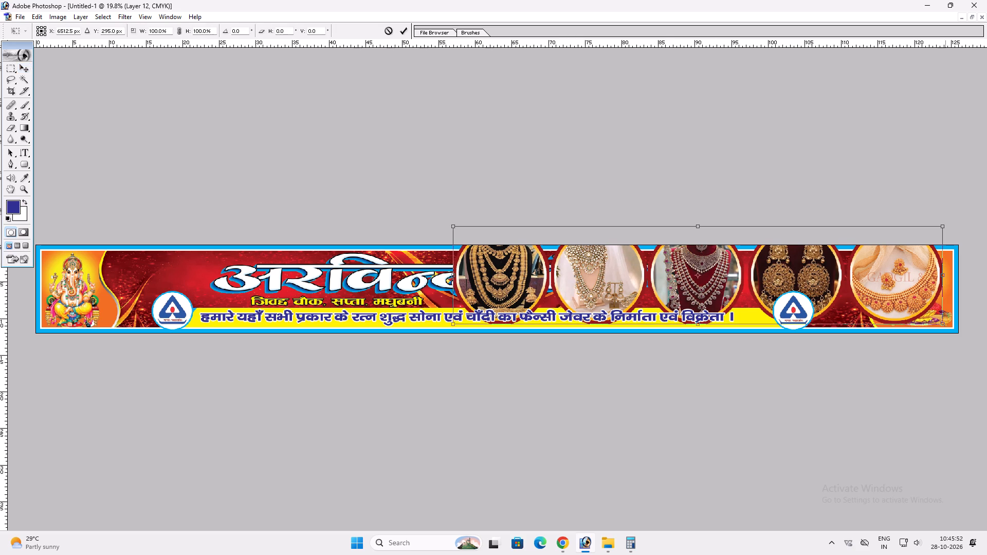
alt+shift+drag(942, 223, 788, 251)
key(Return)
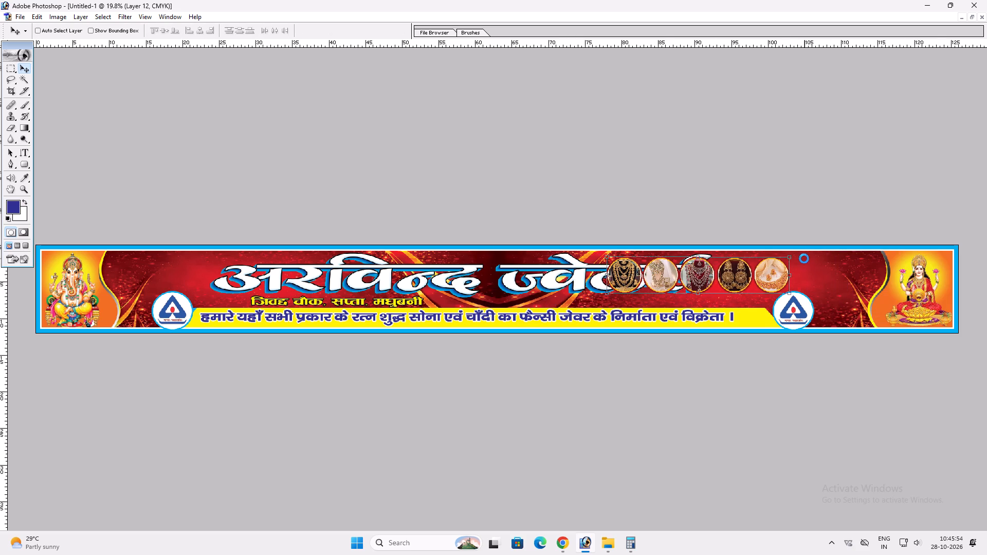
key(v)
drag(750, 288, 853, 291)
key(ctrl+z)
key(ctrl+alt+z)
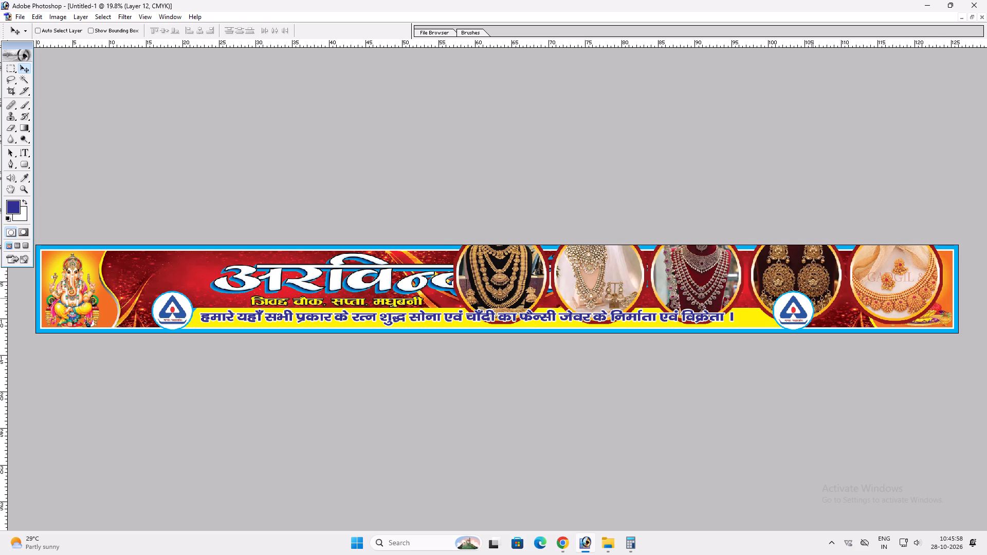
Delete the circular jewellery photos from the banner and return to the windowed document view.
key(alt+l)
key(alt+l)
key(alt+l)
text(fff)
Close the Krishhav Jwelers 6x7 poster file, leaving the banner document open.
click(389, 327)
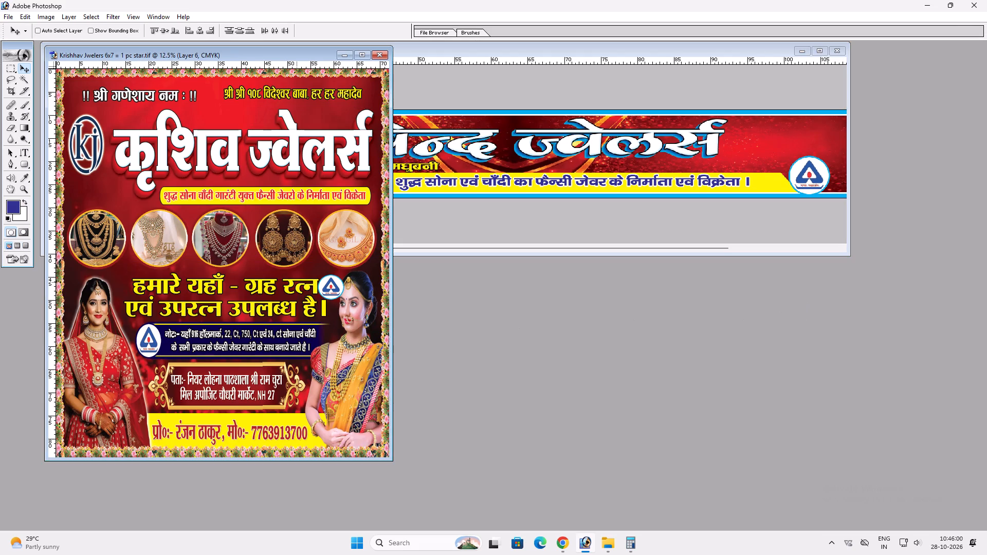
key(v)
click(257, 276)
key(ctrl+w)
click(488, 203)
Open the Achal Jweles 96x30 file from the file explorer's search results in Photoshop and place its window below the banner.
click(611, 535)
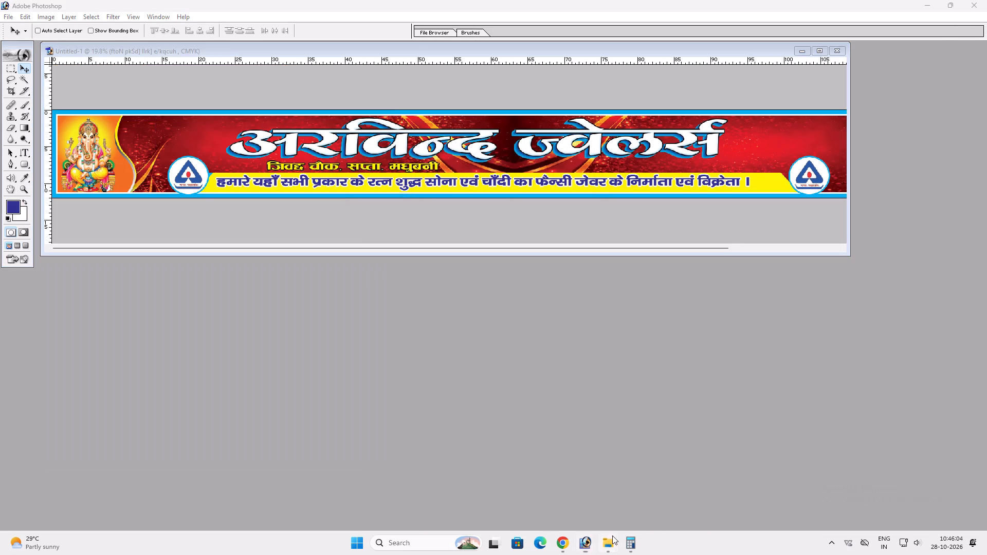
click(646, 492)
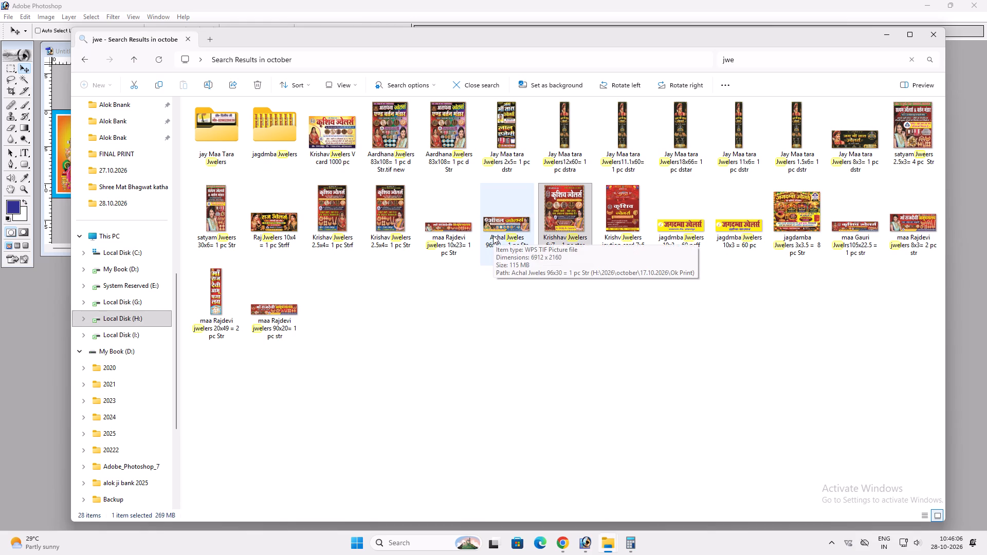
click(496, 230)
drag(497, 221, 587, 547)
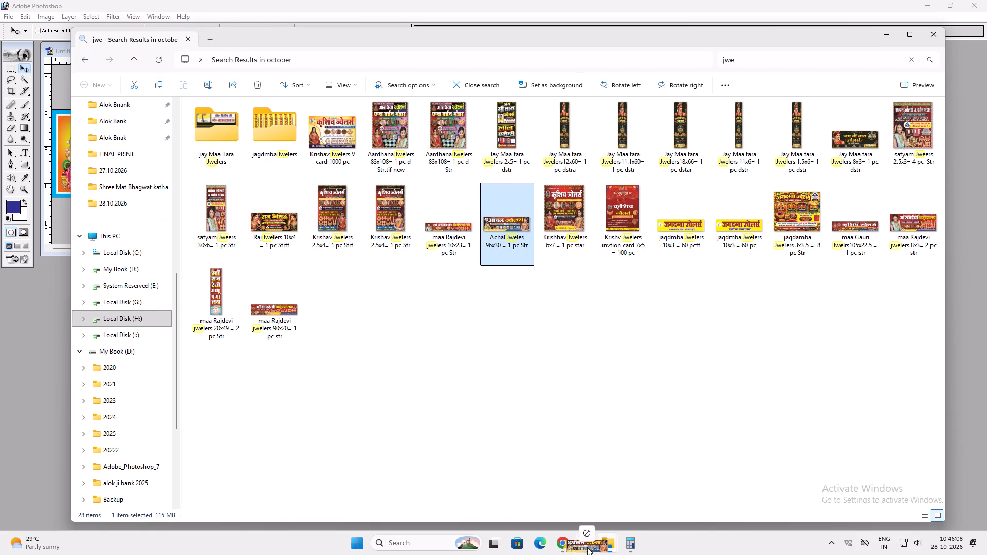
drag(587, 547, 547, 351)
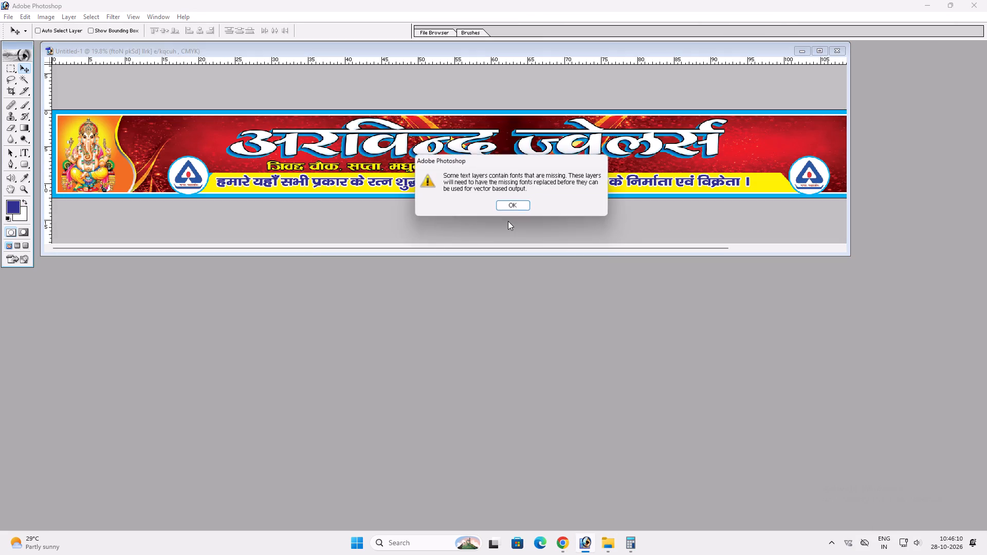
key(Return)
key(v)
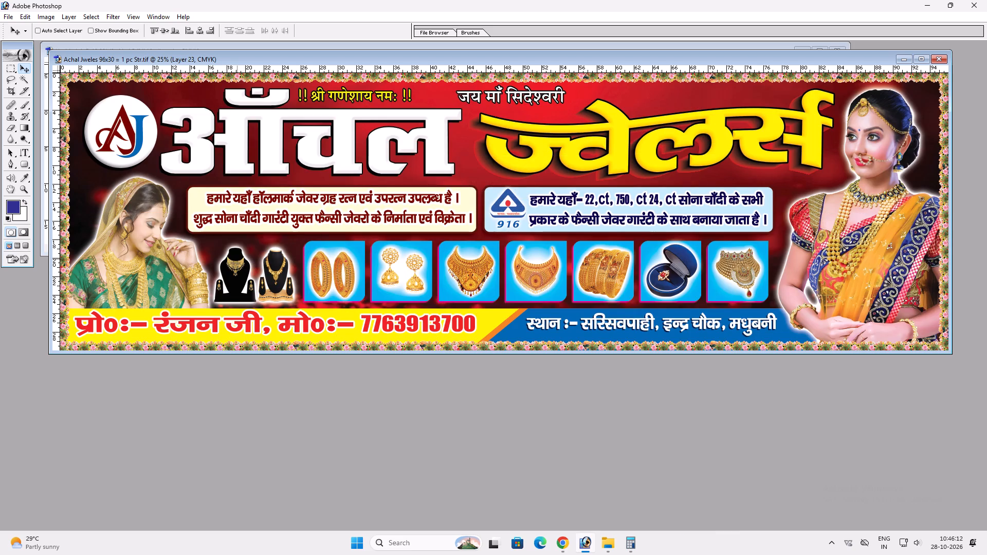
ctrl+click(237, 259)
drag(551, 58, 556, 172)
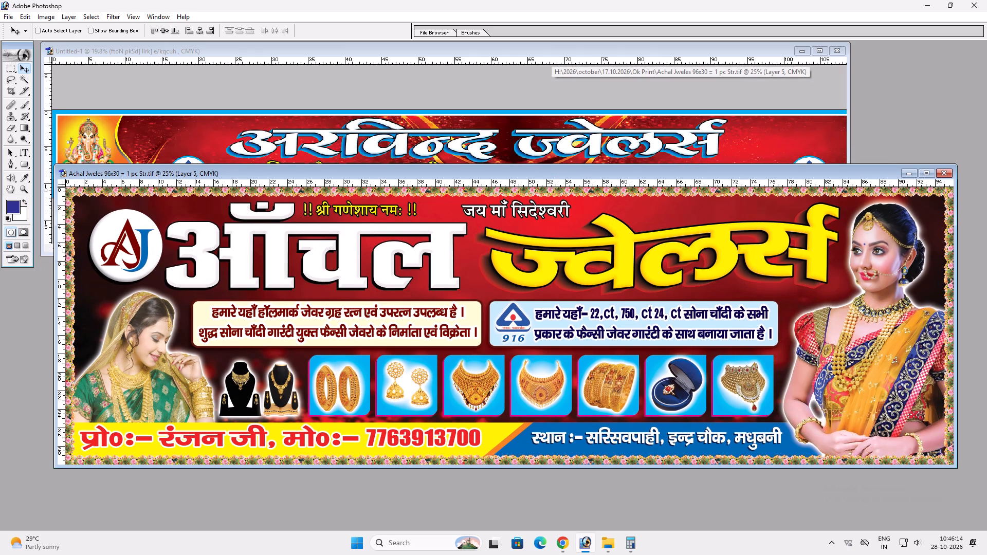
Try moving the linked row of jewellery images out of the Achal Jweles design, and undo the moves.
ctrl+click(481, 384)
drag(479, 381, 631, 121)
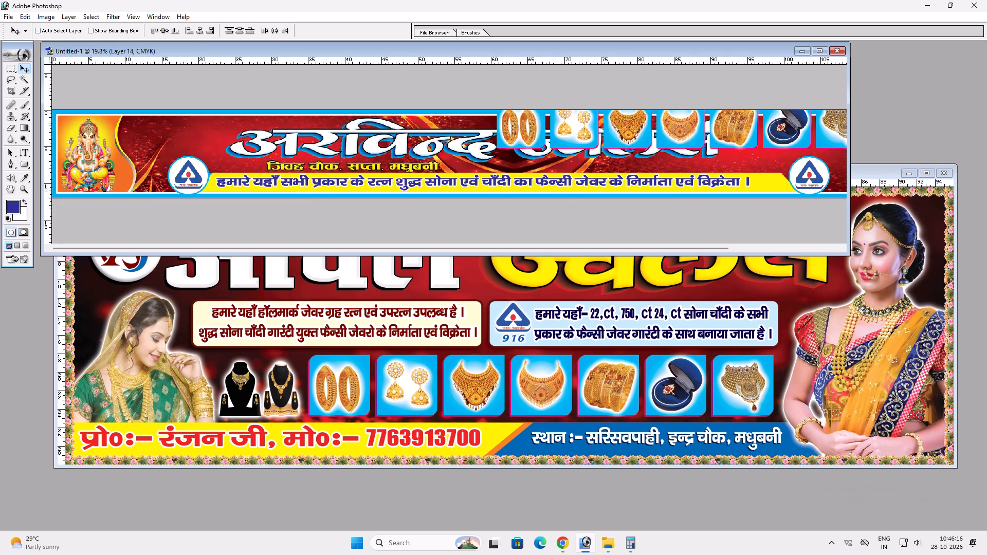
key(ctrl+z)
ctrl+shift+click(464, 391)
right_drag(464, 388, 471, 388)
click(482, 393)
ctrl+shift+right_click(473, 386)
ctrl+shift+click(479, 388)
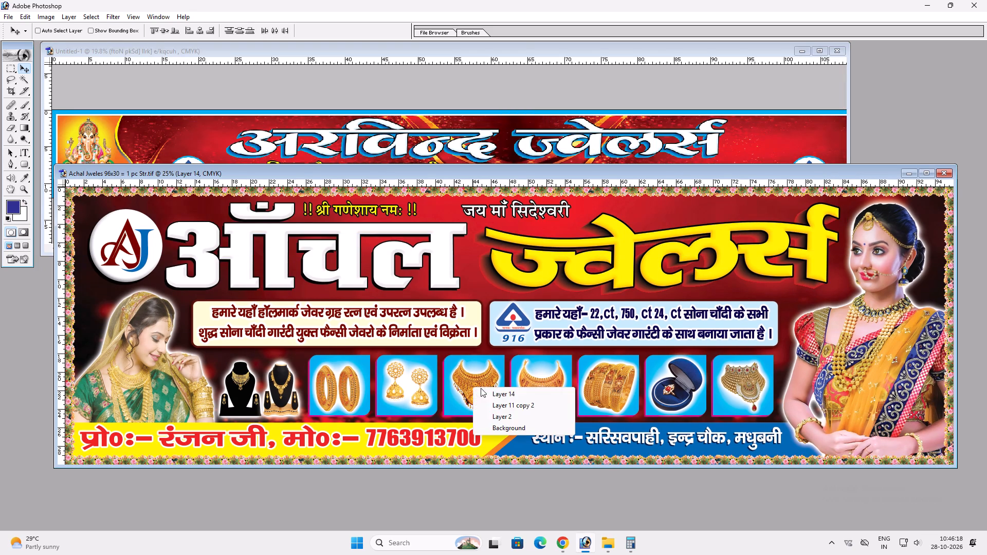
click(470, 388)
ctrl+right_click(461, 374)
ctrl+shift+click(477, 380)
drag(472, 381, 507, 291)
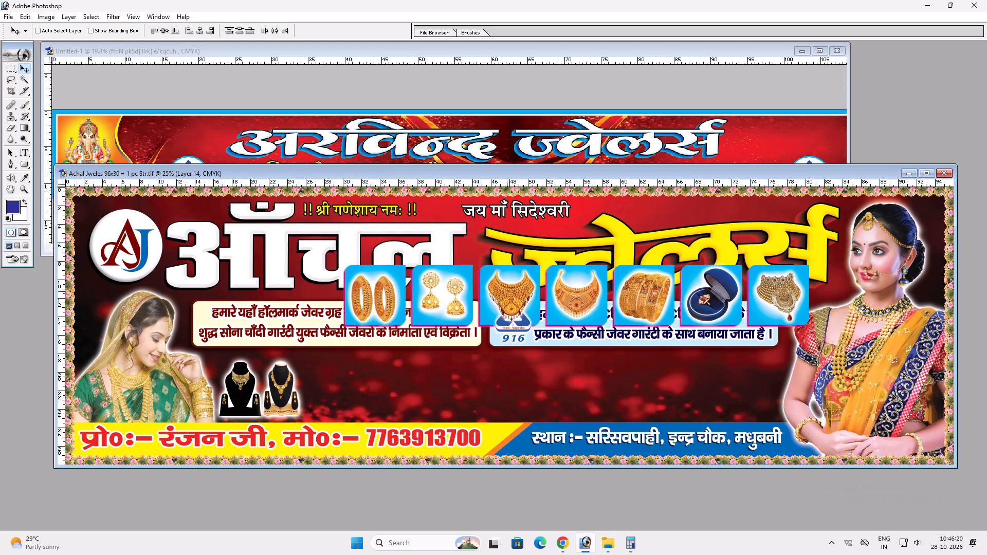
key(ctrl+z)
Copy only the heavy gold necklace from the Achal Jweles design into the banner, beside the Ganesh panel.
key(v)
right_click(481, 381)
click(497, 387)
ctrl+shift+right_click(481, 382)
ctrl+shift+click(493, 387)
ctrl+shift+right_click(482, 384)
ctrl+shift+click(490, 386)
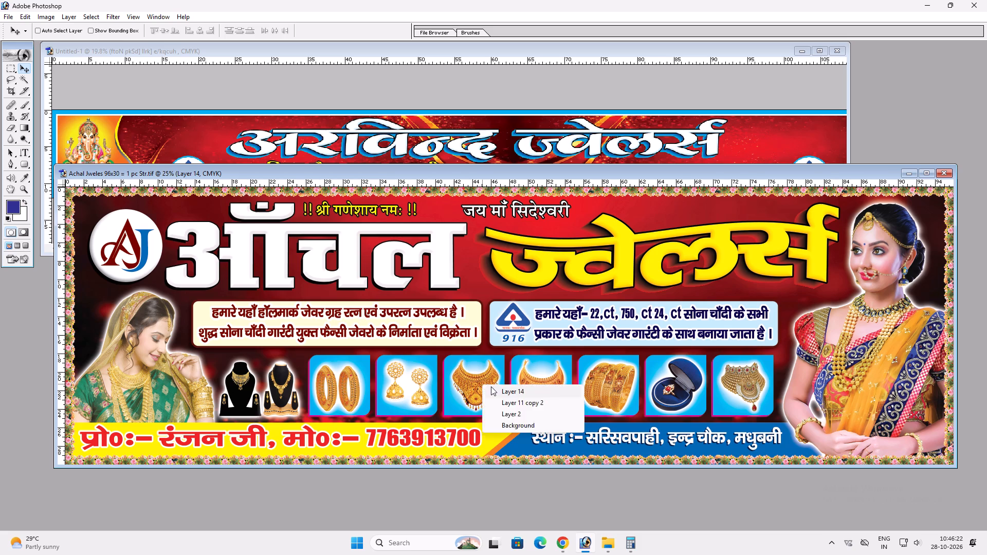
drag(488, 388, 531, 151)
drag(531, 151, 150, 153)
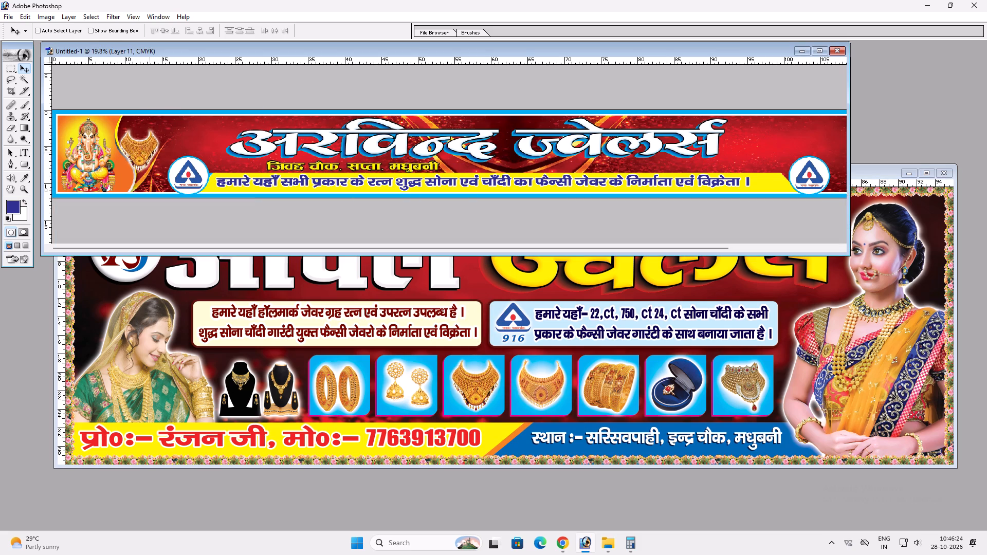
drag(150, 153, 155, 142)
Copy the lighter gold necklace from the Achal Jweles design into the banner and fit it between the first necklace and shop name.
click(459, 402)
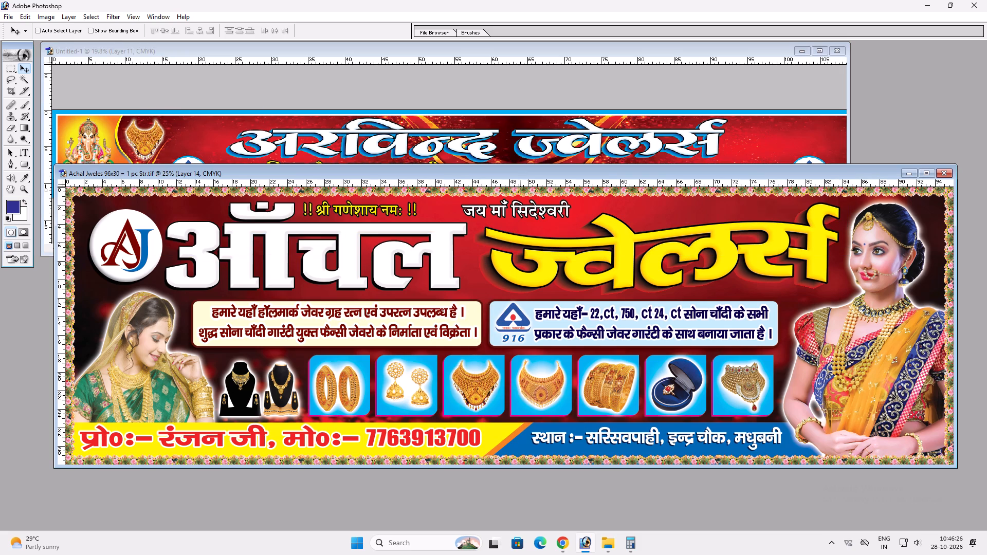
right_click(531, 387)
click(540, 390)
ctrl+shift+right_click(529, 385)
ctrl+shift+click(539, 389)
drag(542, 392, 456, 138)
drag(462, 148, 324, 156)
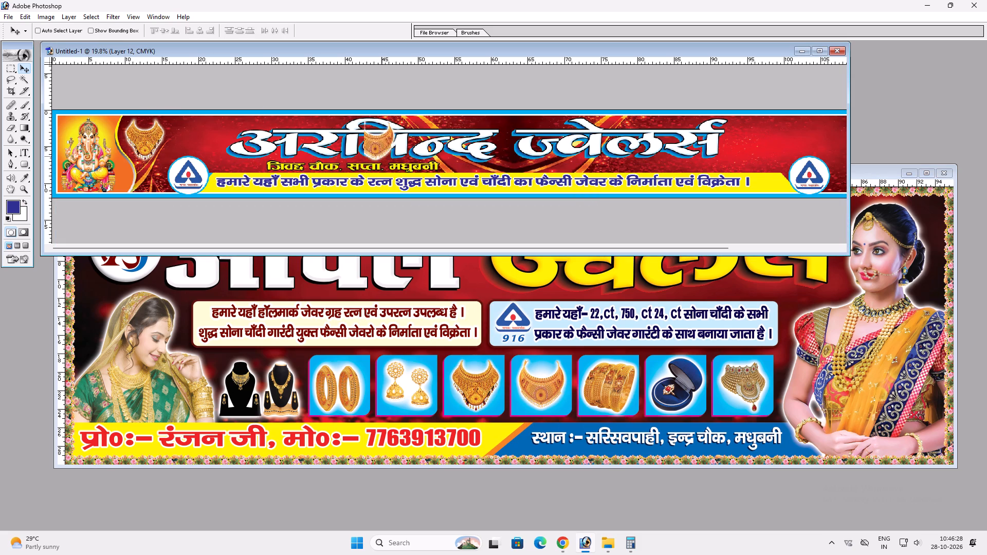
drag(324, 156, 192, 153)
key(ctrl+t)
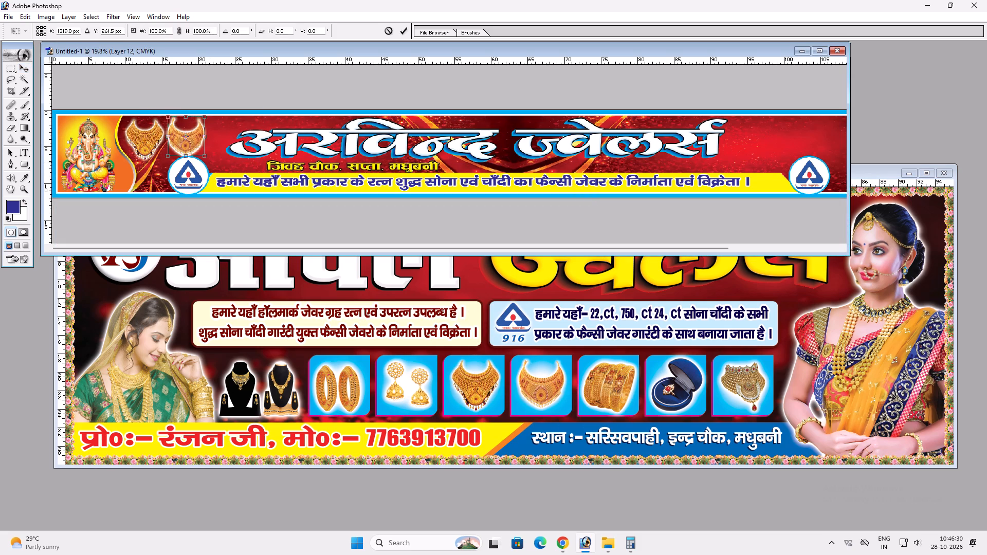
alt+shift+click(207, 156)
key(Return)
key(v)
click(190, 150)
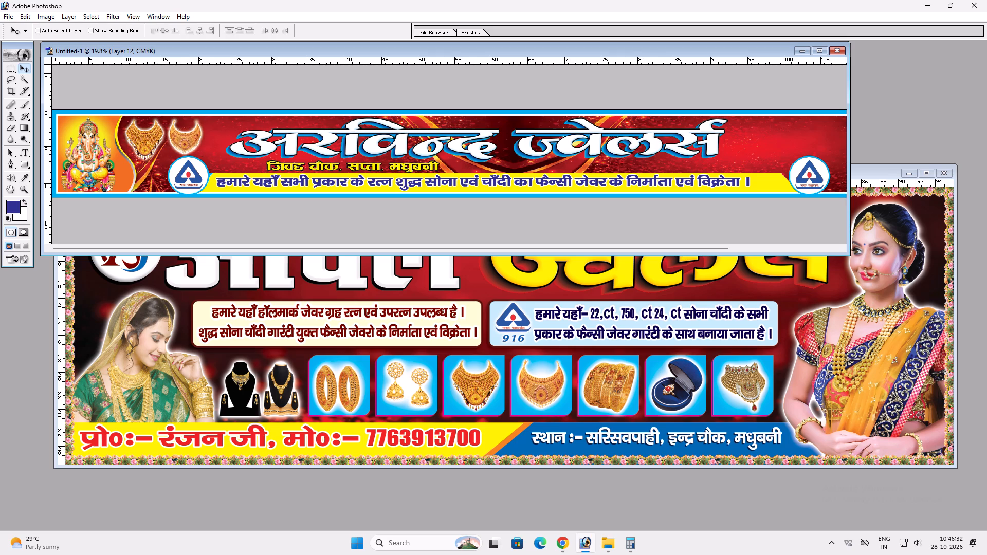
Copy the gold bangles from the Achal Jweles design into the banner, below the two necklaces.
key(v)
drag(476, 372, 484, 373)
right_click(622, 375)
click(626, 377)
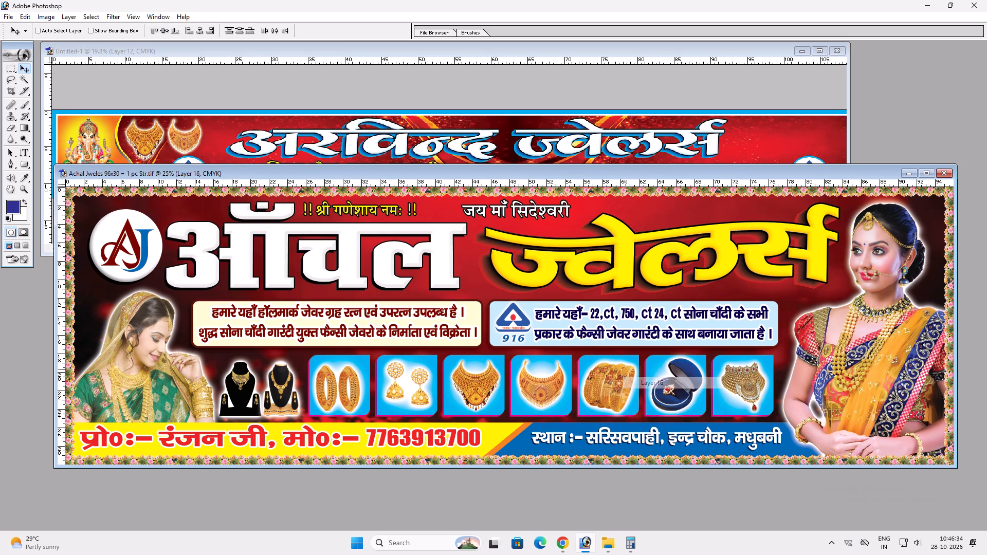
ctrl+shift+right_click(625, 369)
ctrl+shift+click(627, 370)
click(635, 379)
drag(630, 381, 630, 152)
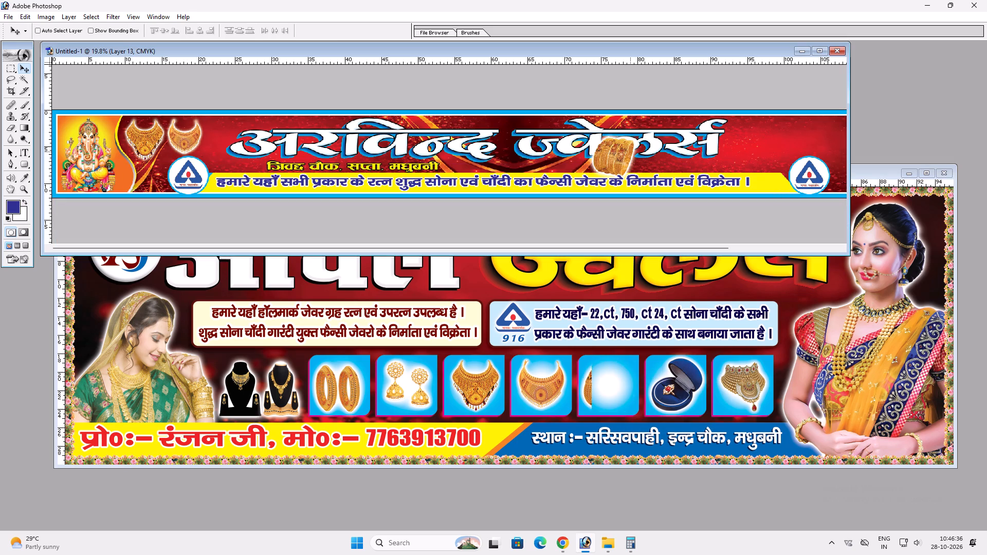
drag(632, 155, 167, 165)
Move the Ganesh-side hallmark logo slightly toward the tagline to make room for the bangles.
ctrl+click(184, 174)
drag(184, 174, 192, 173)
Shrink the gold bangles and position them between the Ganesh panel and the hallmark logo, below the necklaces.
ctrl+click(158, 163)
drag(158, 163, 165, 163)
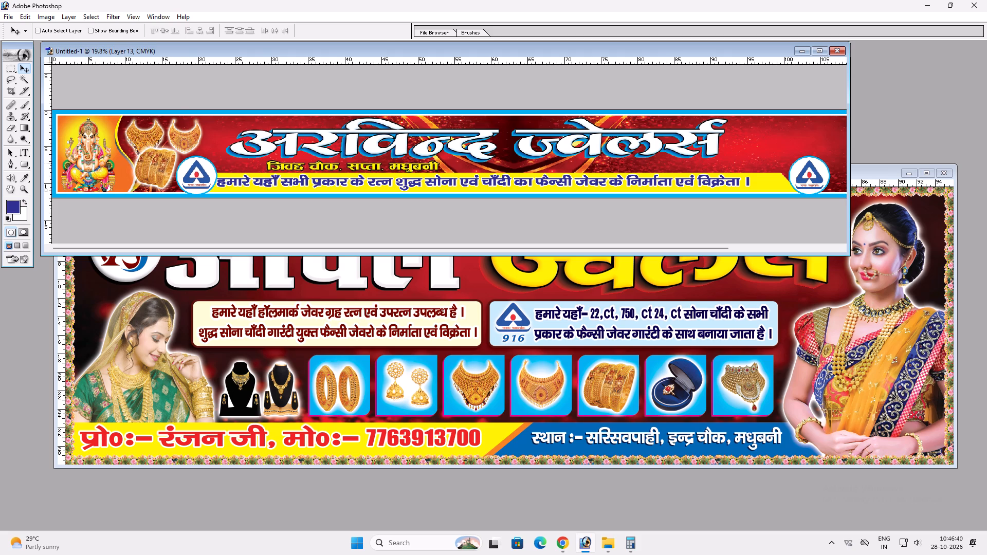
key(ctrl+t)
shift+drag(176, 149, 169, 152)
key(Return)
key(v)
drag(166, 159, 167, 165)
key(ctrl+t)
shift+click(164, 159)
key(shift+Return)
key(v)
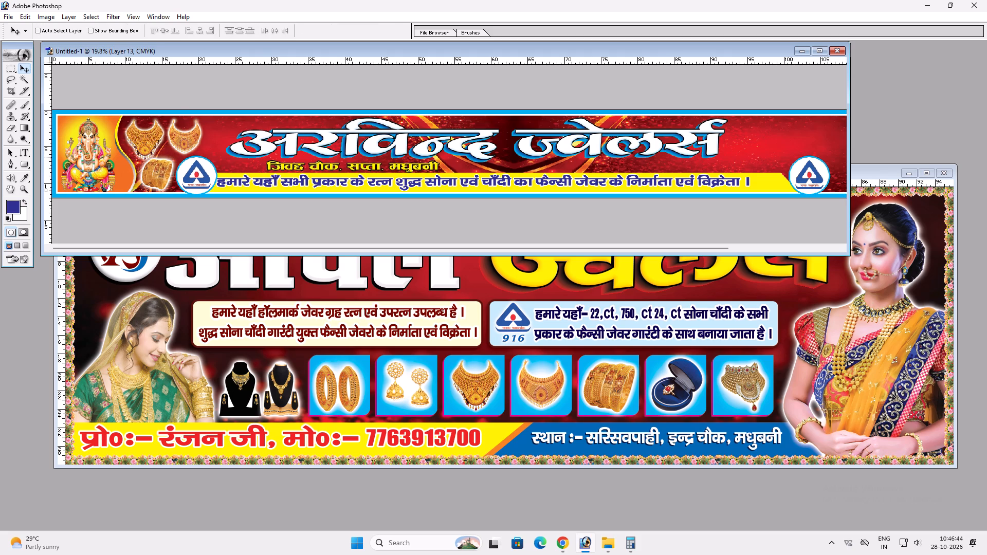
key(Down)
key(Down)
key(Right)
key(Right)
key(Down)
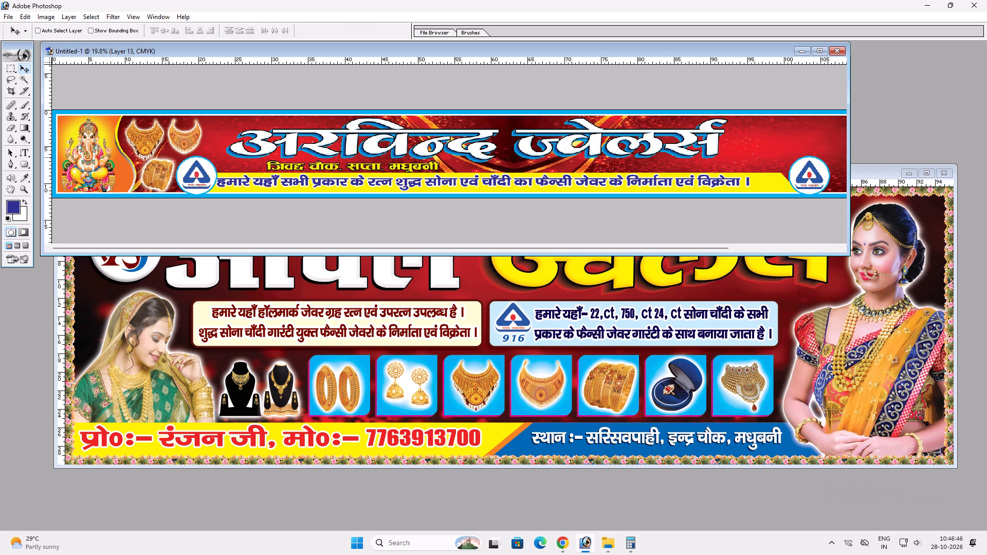
Refit the tagline between the logos, narrowing it from its start to 98.9% and stretching its end to 104.9% width.
key(v)
ctrl+click(219, 185)
key(ctrl+t)
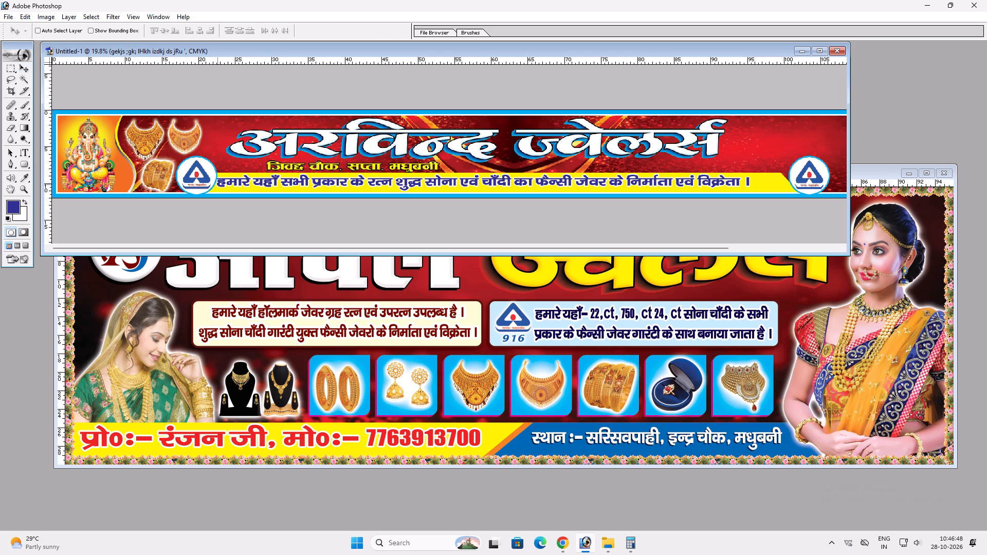
shift+click(217, 184)
shift+drag(218, 181, 224, 181)
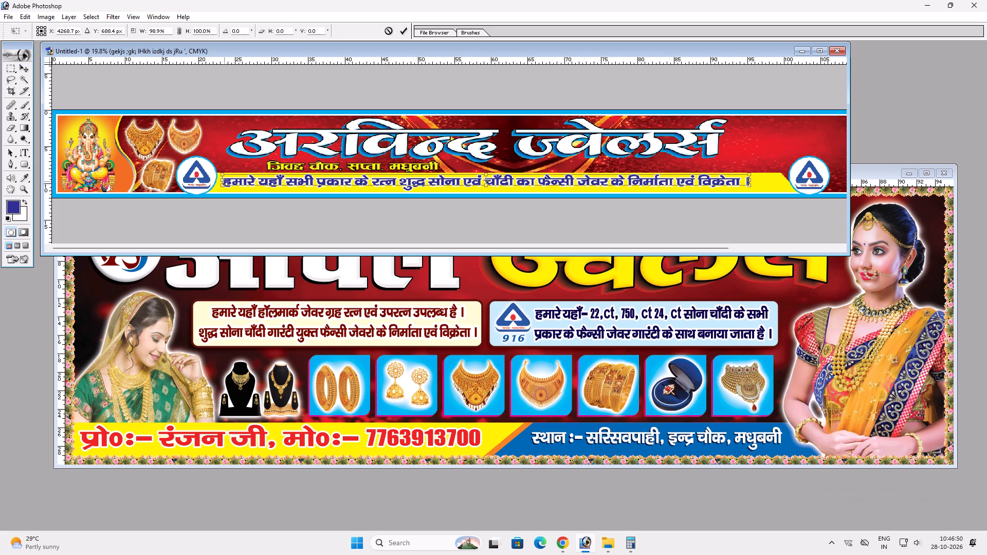
key(shift+Return)
key(v)
key(ctrl+t)
shift+drag(753, 181, 778, 182)
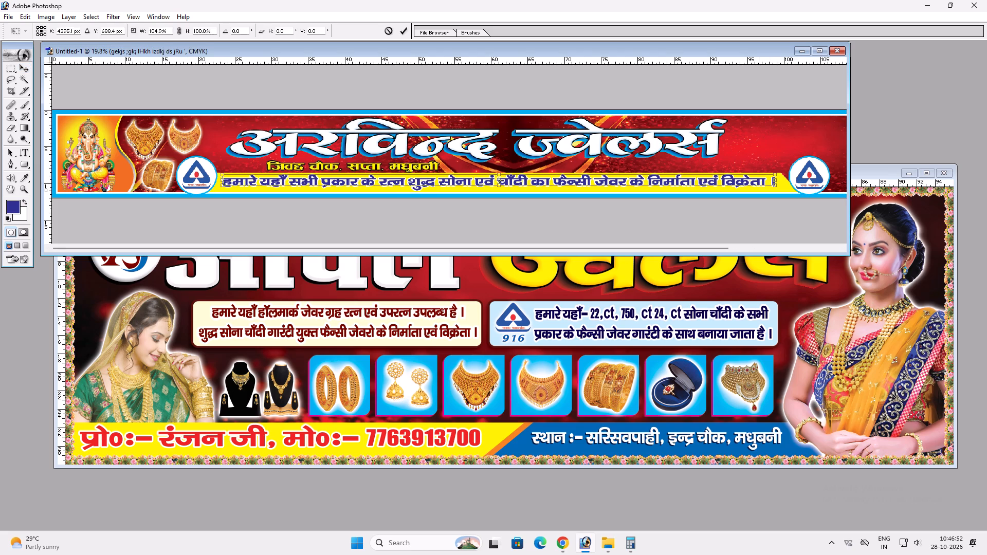
key(shift+Return)
key(v)
Stretch the light blue strip copy slightly toward the Laxmi-side hallmark logo.
right_click(779, 189)
click(802, 205)
key(ctrl+t)
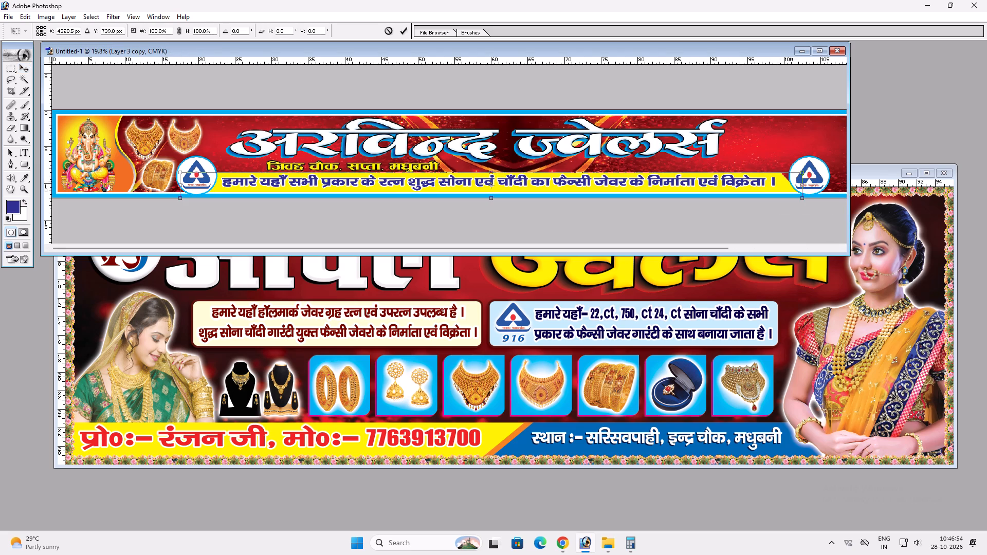
shift+drag(800, 179, 811, 181)
key(shift+Return)
key(v)
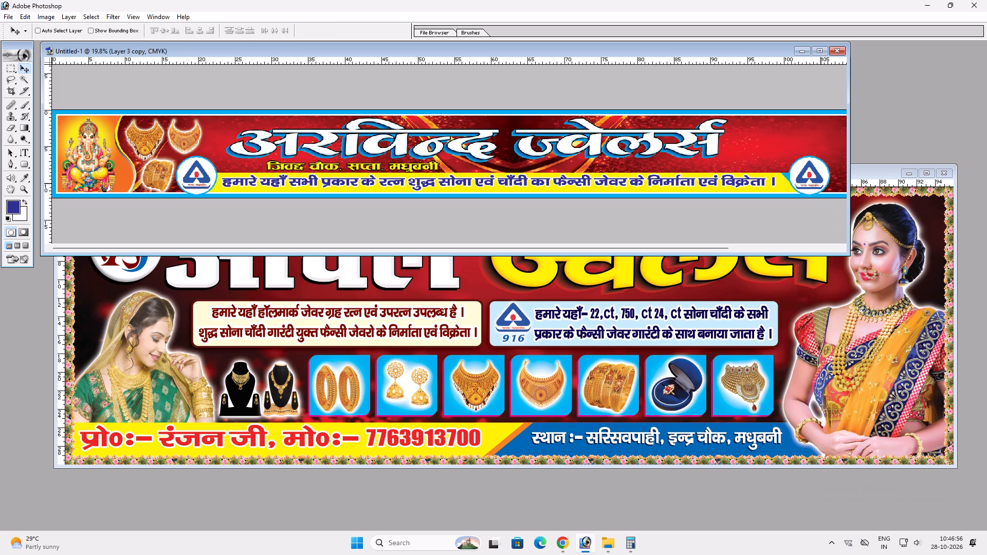
Move the Laxmi-side hallmark logo slightly inward and down against the end of the tagline strip.
ctrl+click(821, 183)
shift+drag(818, 180, 811, 179)
click(811, 179)
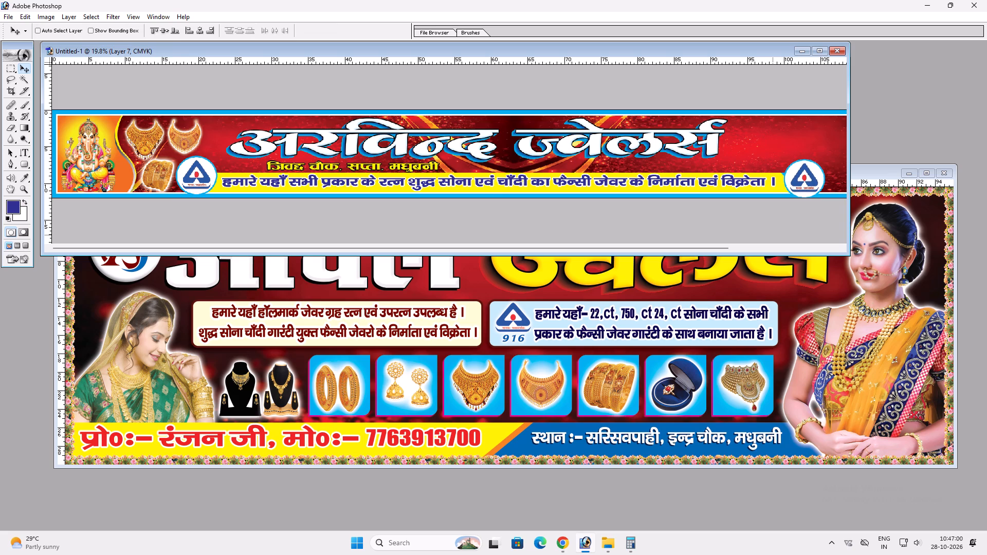
Switch to the Achal Jweles banner document.
key(Up)
key(v)
click(700, 394)
key(v)
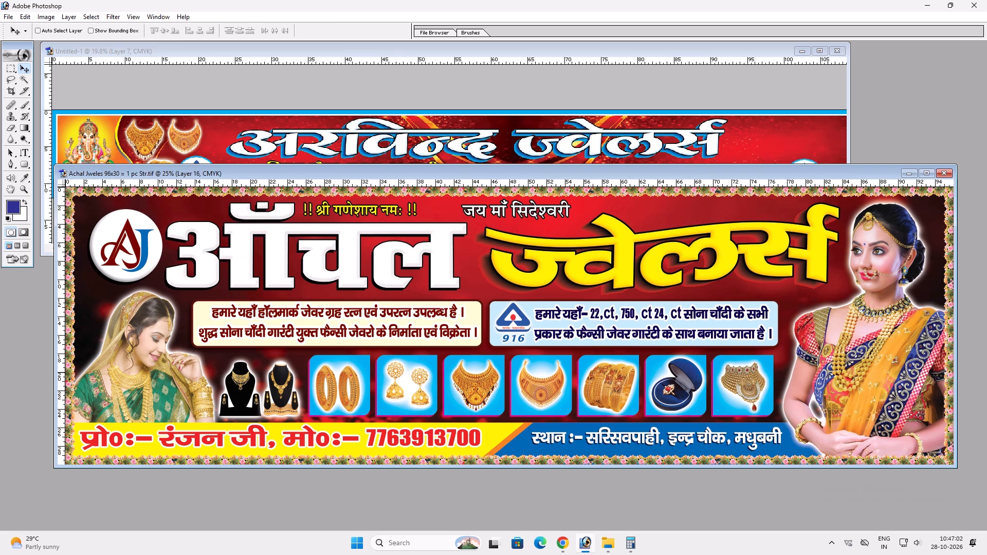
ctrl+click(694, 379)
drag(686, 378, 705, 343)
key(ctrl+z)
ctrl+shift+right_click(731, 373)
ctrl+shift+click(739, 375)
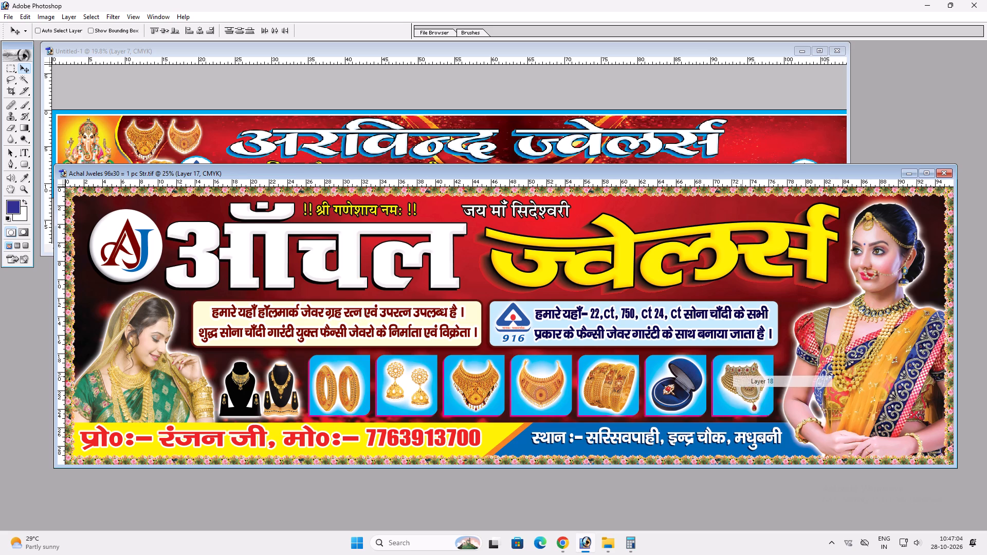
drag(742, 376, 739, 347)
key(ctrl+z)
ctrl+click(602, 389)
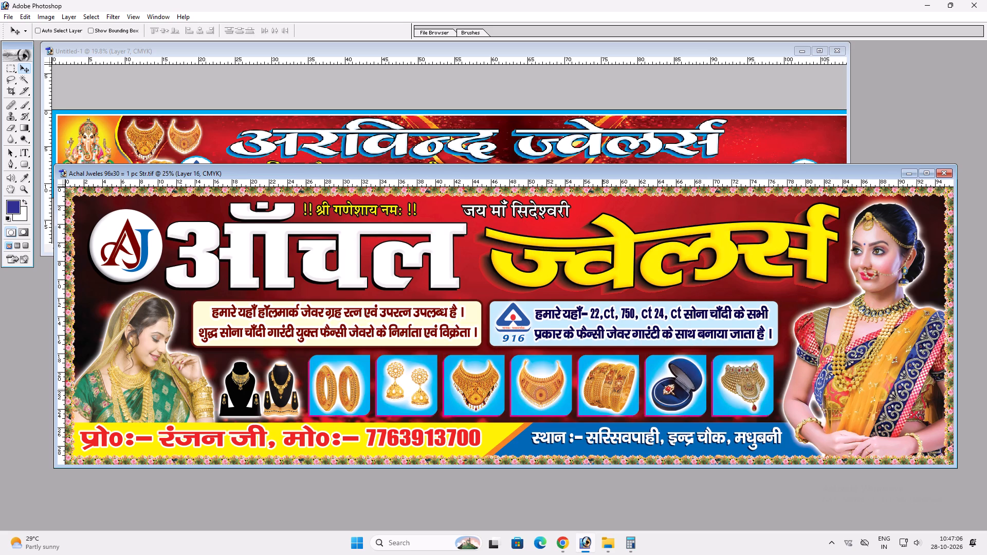
Copy the choker necklace with the red pendant drop from the Achal Jweles banner to just after the end of the main heading.
right_click(755, 379)
click(769, 384)
ctrl+shift+right_click(748, 376)
ctrl+shift+click(760, 379)
drag(746, 380, 781, 154)
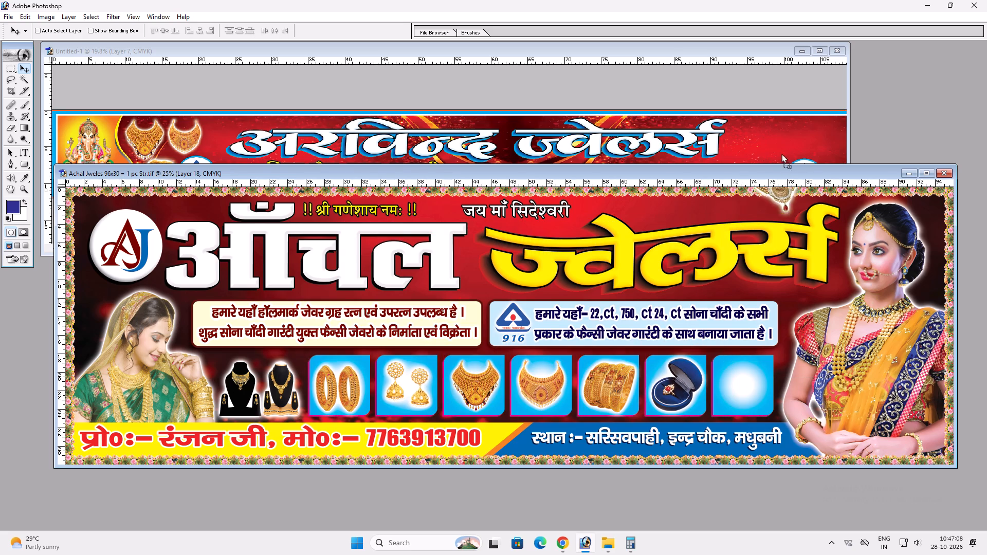
drag(781, 154, 780, 147)
drag(779, 154, 748, 146)
key(ctrl+t)
shift+click(740, 166)
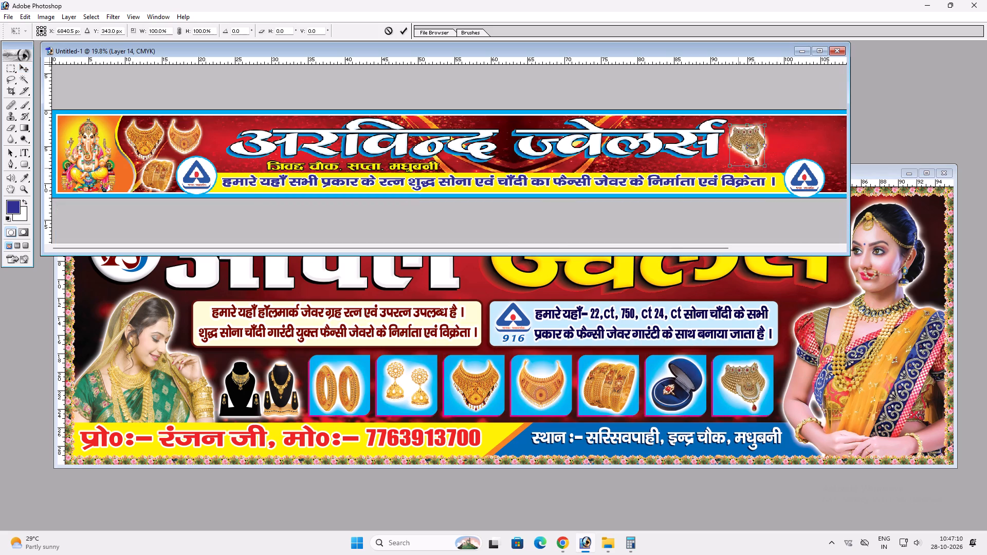
key(shift+Return)
Copy the black-bust necklace and earring set nearest the bangles from the Achal Jweles banner to above the Laxmi-side hallmark logo.
key(v)
ctrl+triple_click(273, 381)
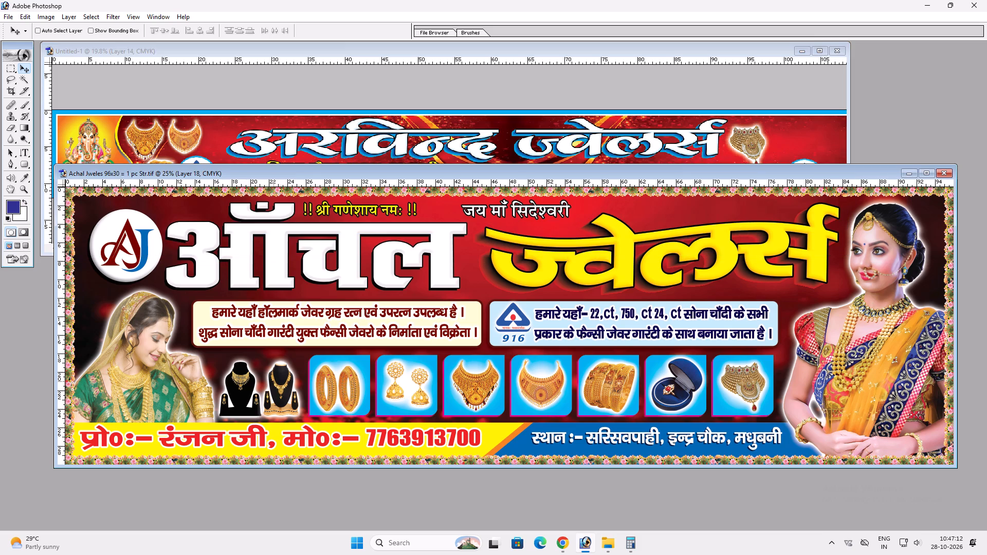
drag(275, 384, 286, 348)
key(ctrl+z)
ctrl+shift+right_click(281, 377)
ctrl+shift+click(297, 386)
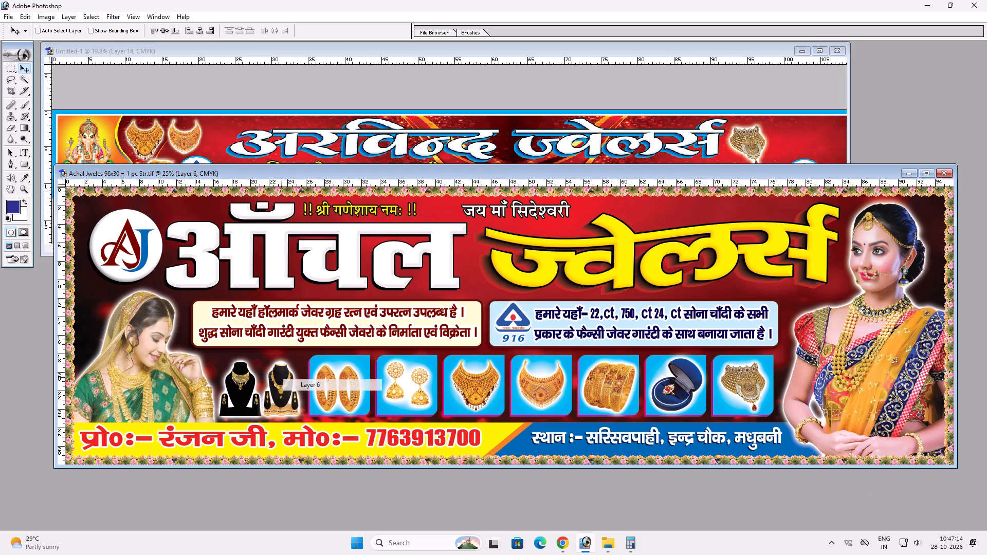
drag(282, 385, 294, 352)
key(ctrl+z)
drag(286, 375, 798, 136)
key(v)
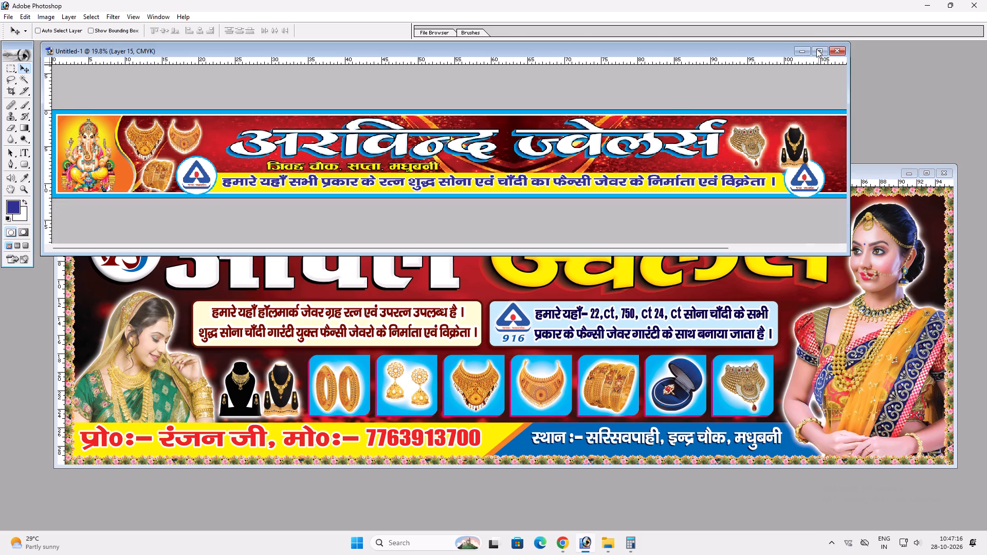
Move the black-bust necklace set to the lower part of the space between the Laxmi-side hallmark logo and the Laxmi panel.
click(816, 47)
key(v)
key(v)
drag(780, 274, 855, 267)
key(ctrl+t)
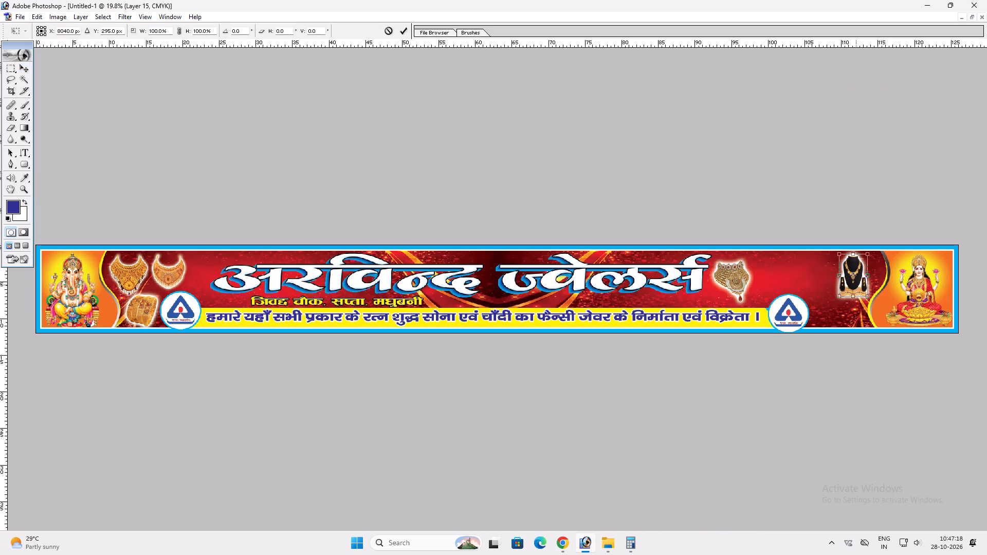
shift+drag(839, 277, 834, 277)
key(shift+Return)
key(v)
drag(853, 293, 842, 317)
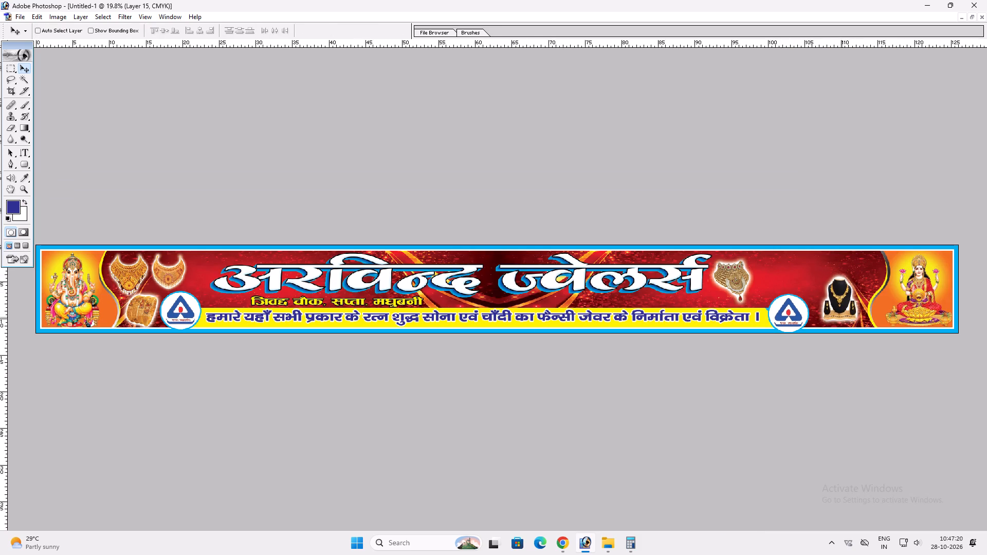
drag(842, 317, 841, 322)
key(ctrl+t)
click(858, 312)
key(Return)
Copy the blue ring box from the Achal Jweles banner to beside the choker, above the Laxmi-side hallmark logo.
text(ff)
key(f)
click(577, 378)
key(v)
right_click(688, 378)
click(709, 389)
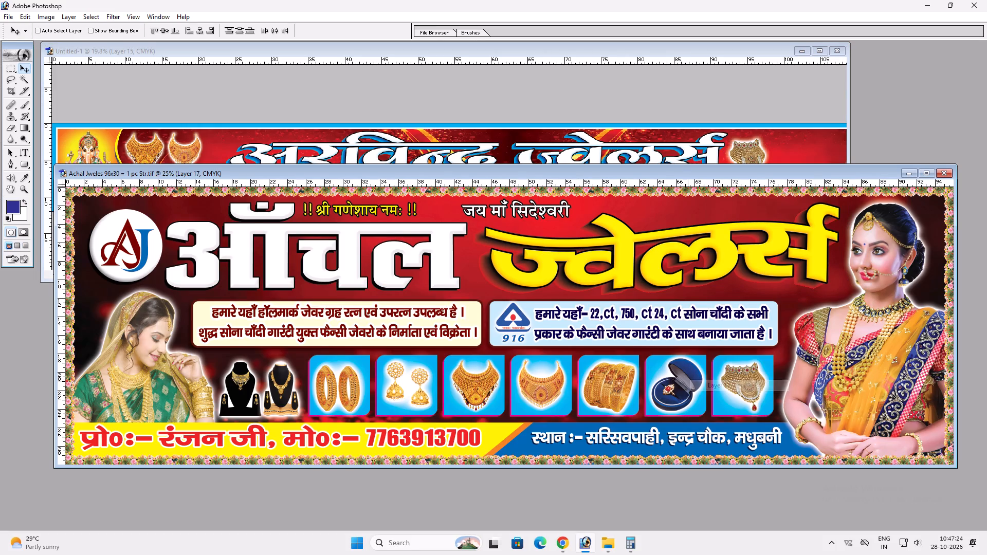
drag(691, 381, 710, 391)
key(ctrl+z)
ctrl+shift+right_click(684, 384)
ctrl+shift+click(696, 390)
drag(695, 386, 721, 152)
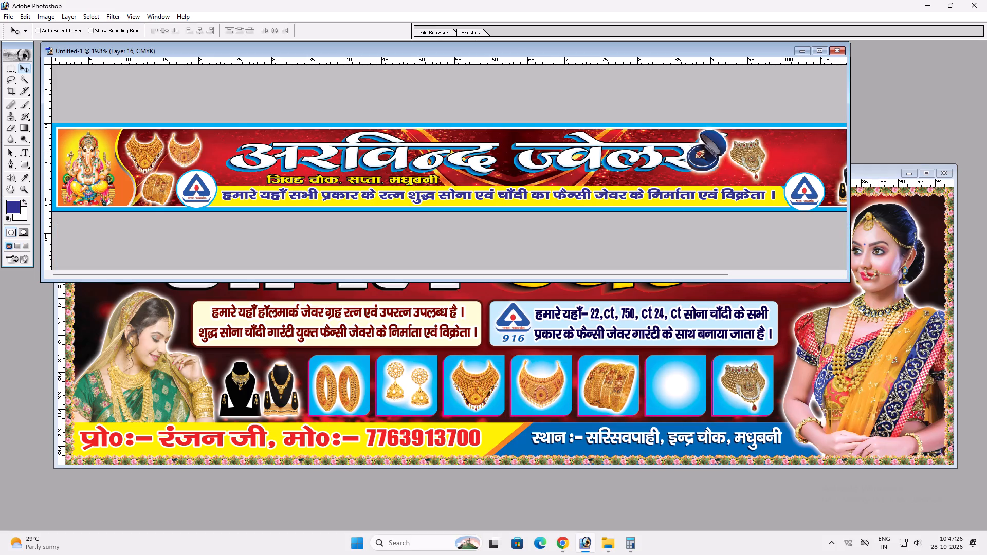
drag(719, 151, 805, 155)
Copy the upright pair of gold bangles from the Achal Jweles banner and place it beside the ring box, above the black-bust necklace.
ctrl+click(681, 353)
key(v)
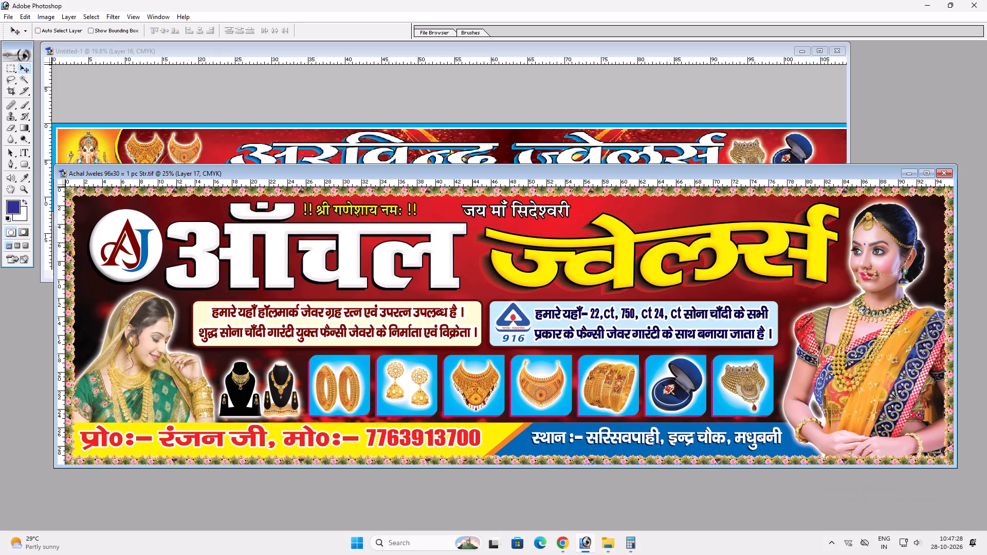
key(v)
right_click(354, 392)
click(374, 402)
ctrl+shift+right_click(353, 377)
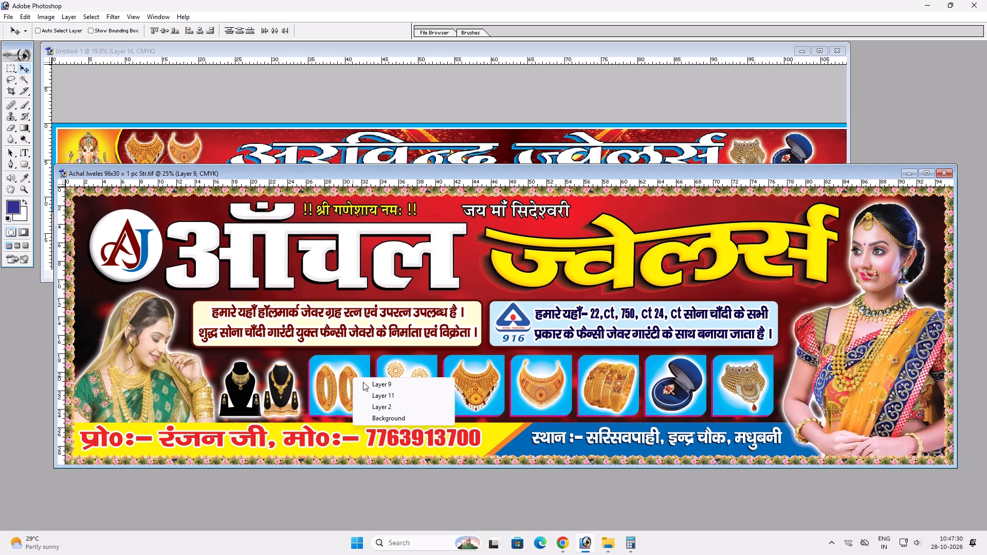
ctrl+shift+click(361, 381)
drag(351, 380, 686, 142)
key(v)
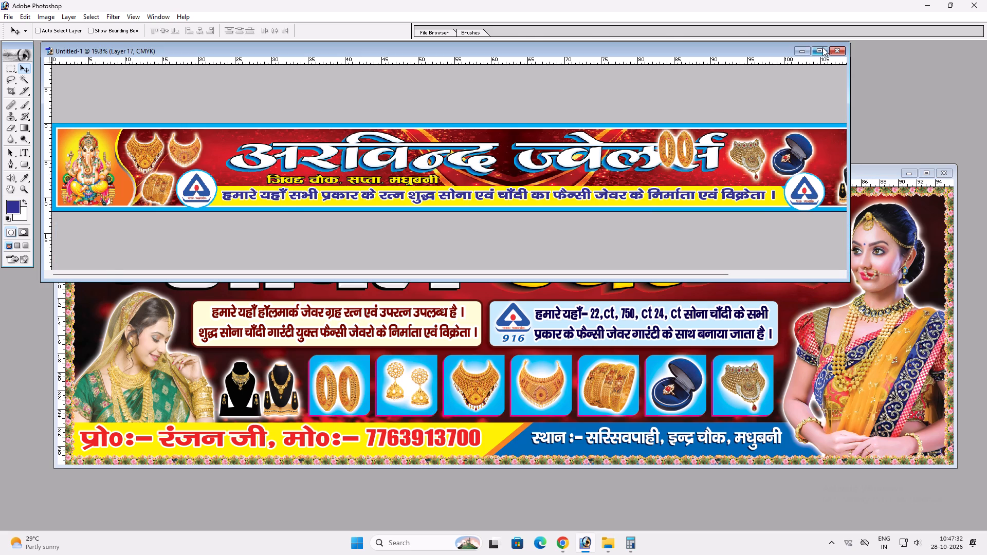
click(820, 48)
key(v)
key(v)
drag(683, 267, 845, 276)
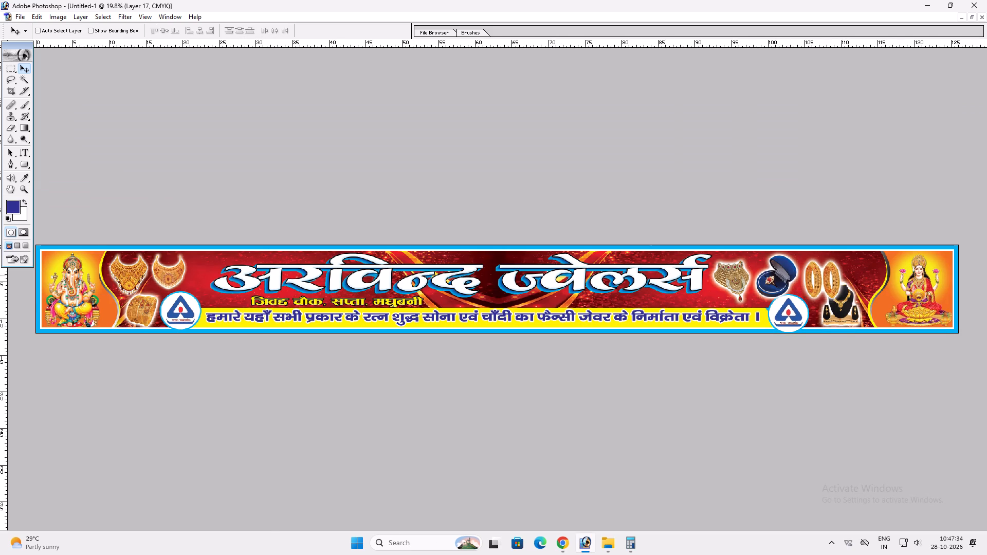
Enlarge the choker necklace slightly to fill the gap between the heading and the ring box.
key(ctrl+plus)
key(ctrl+plus)
key(space)
key(space)
key(space)
key(space)
key(space)
key(space)
key(space)
key(space)
key(space)
key(space)
key(space)
key(space)
key(space)
key(space)
drag(808, 289, 318, 299)
ctrl+click(616, 269)
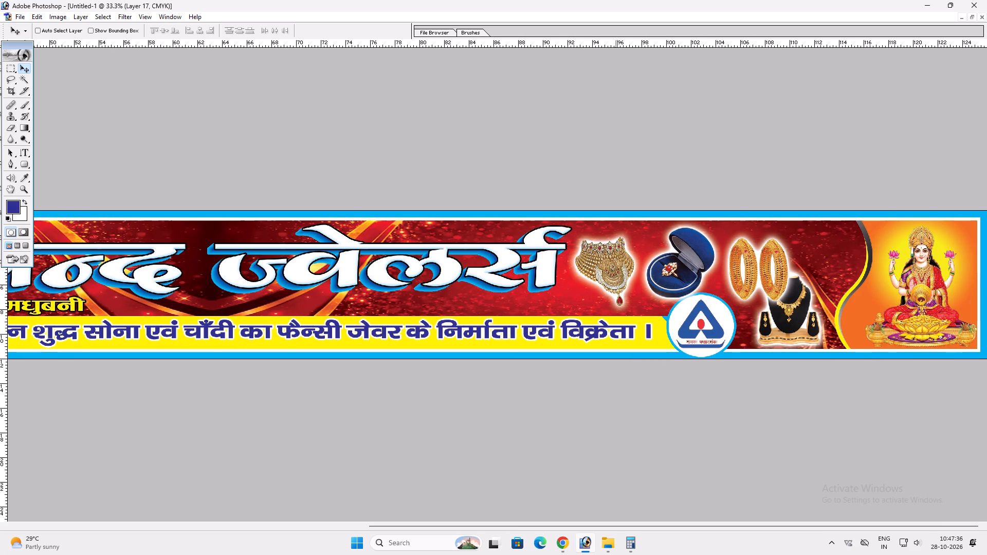
key(ctrl+t)
shift+drag(619, 302, 614, 305)
shift+drag(635, 242, 638, 240)
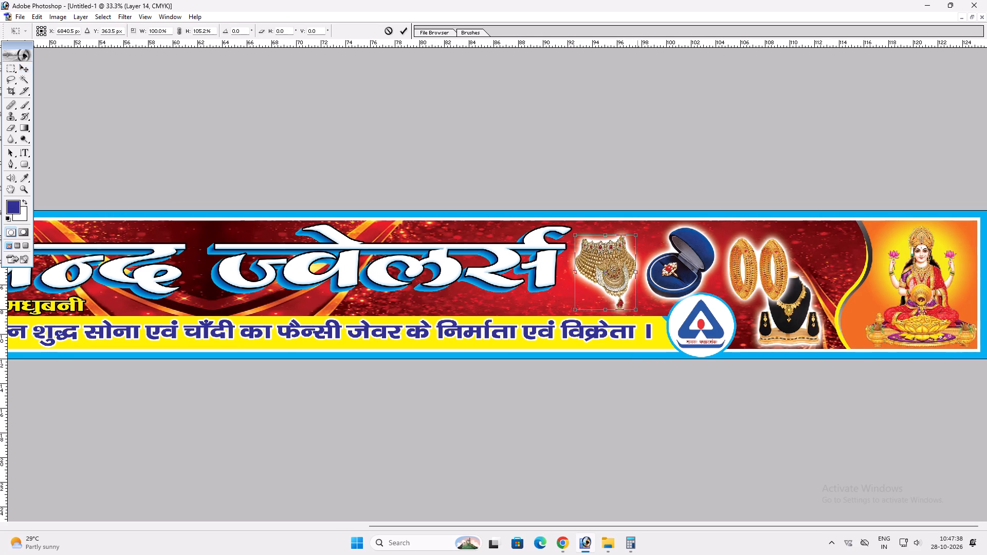
shift+drag(638, 240, 641, 233)
key(shift+Return)
key(v)
Shorten the ring box slightly and nudge it above the Laxmi-side hallmark logo.
ctrl+click(699, 264)
key(ctrl+t)
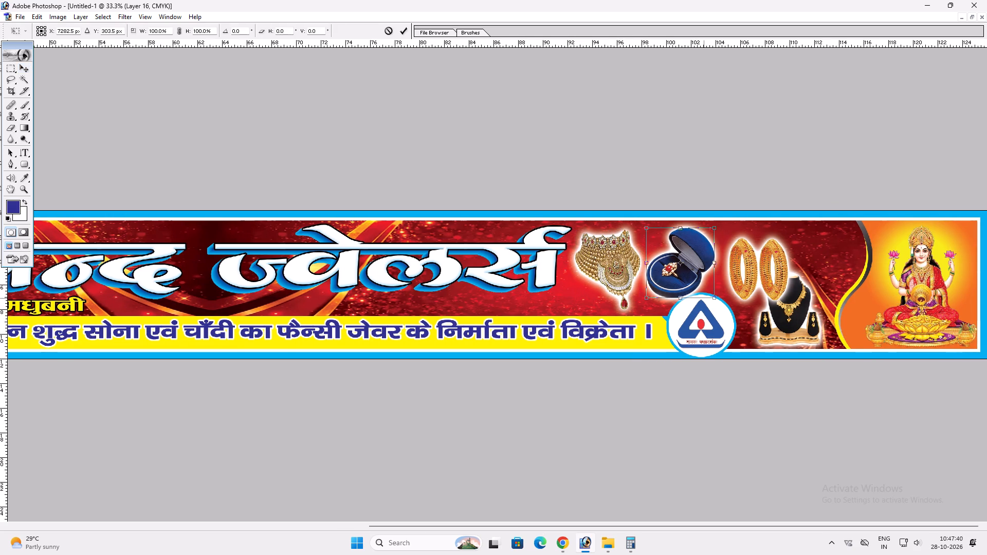
shift+drag(703, 298, 702, 292)
key(shift+Return)
key(v)
click(668, 278)
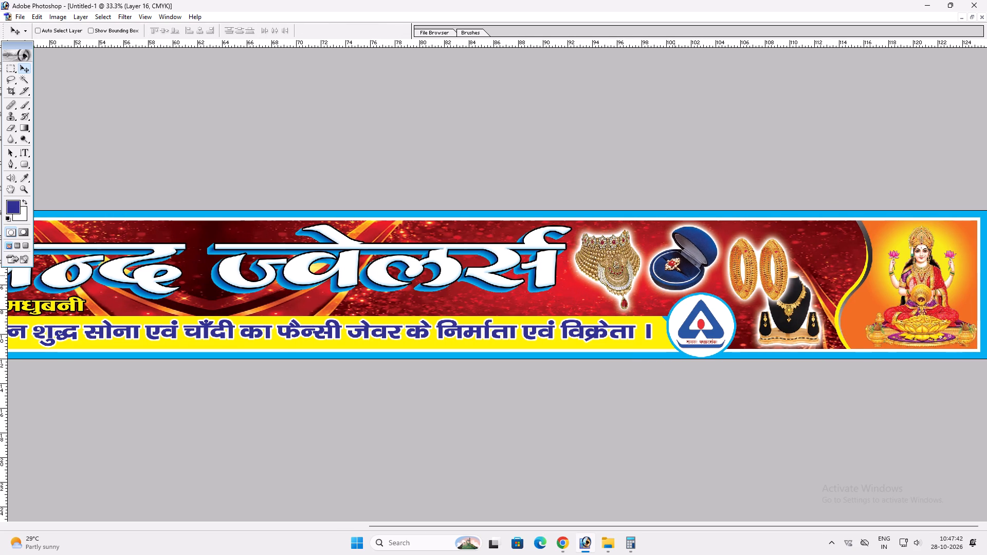
Shrink the upright gold bangles to 85% height, narrow them, and position them close to the ring box above the black-bust necklace.
ctrl+click(749, 263)
drag(749, 263, 749, 252)
key(ctrl+t)
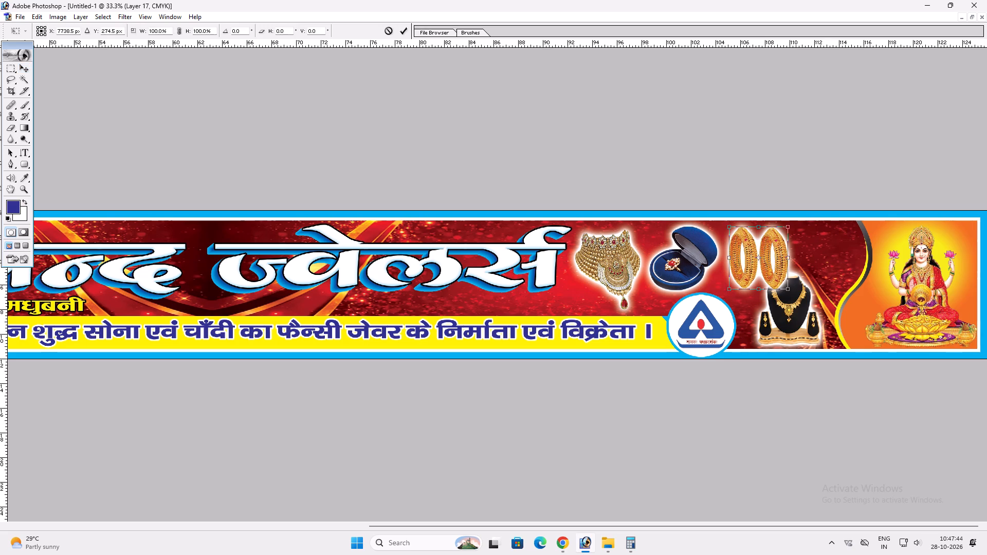
shift+drag(788, 288, 770, 277)
shift+drag(765, 276, 763, 282)
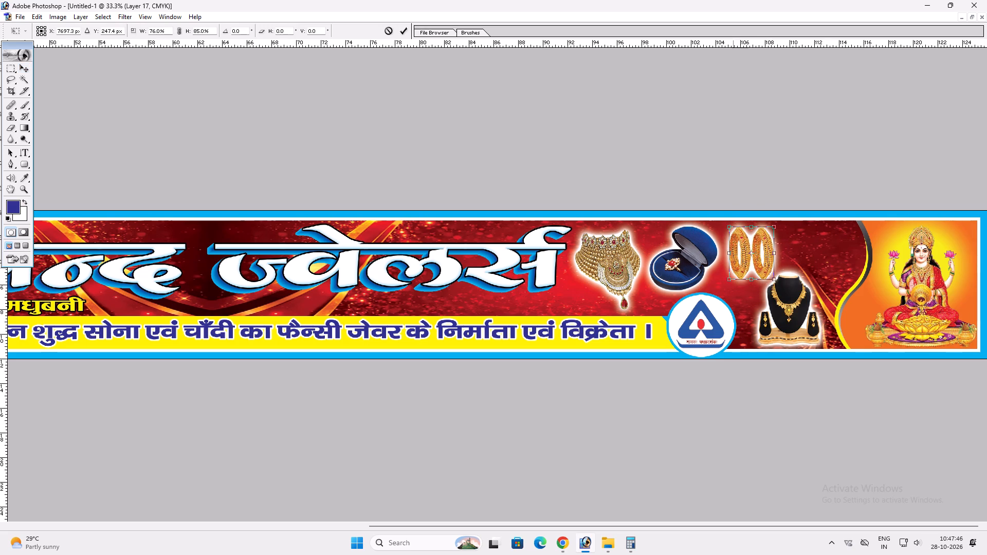
shift+drag(733, 268, 728, 268)
key(shift+Return)
key(v)
drag(717, 264, 714, 269)
Lower the top edge of the black-bust necklace set slightly, away from the bangles.
ctrl+click(806, 324)
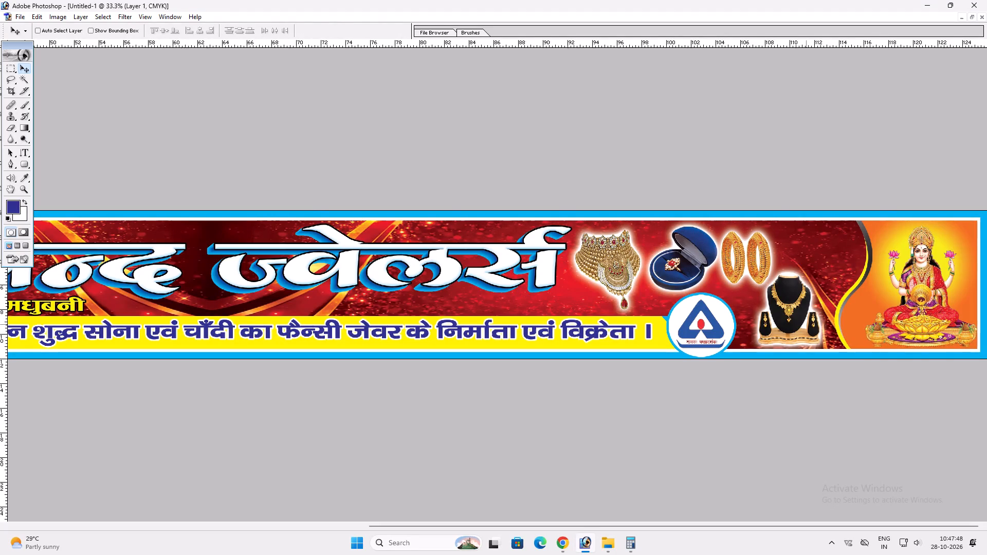
key(ctrl+t)
key(Return)
key(v)
ctrl+click(779, 288)
key(ctrl+t)
shift+drag(782, 268, 782, 276)
key(shift+Return)
key(v)
Switch to the Chrome browser.
click(568, 542)
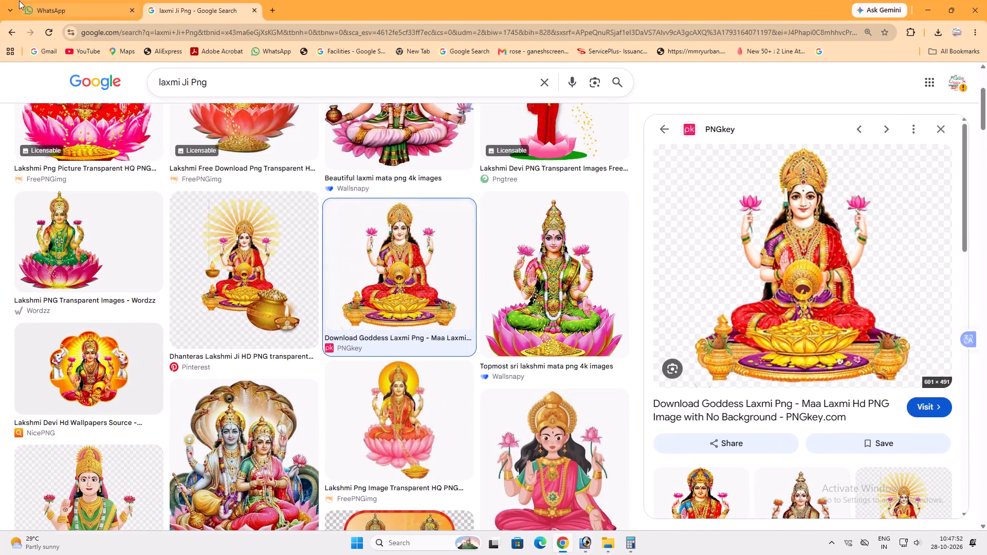
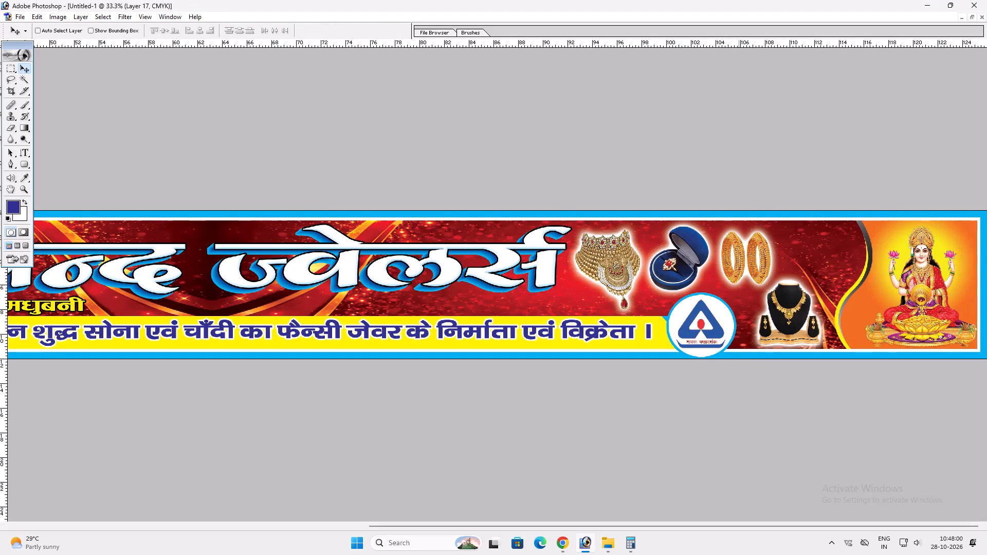
Narrow the upright gold bangles slightly, keeping them close to the ring box.
key(ctrl+t)
shift+click(775, 246)
key(Return)
key(v)
shift+click(715, 246)
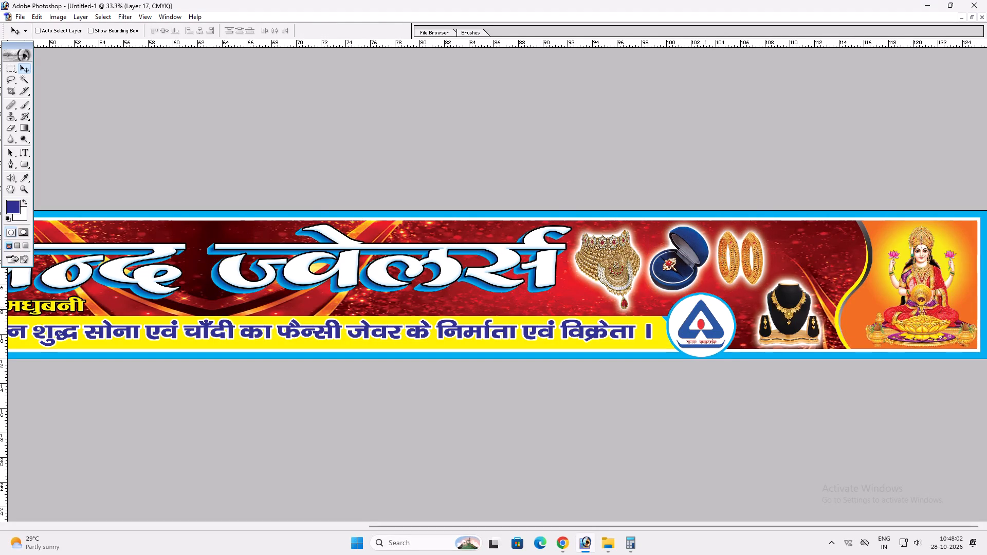
Return to windowed view, look over the Achal Jweles banner's jewellery images, and close that file.
key(v)
key(f)
key(f)
key(f)
click(518, 368)
key(v)
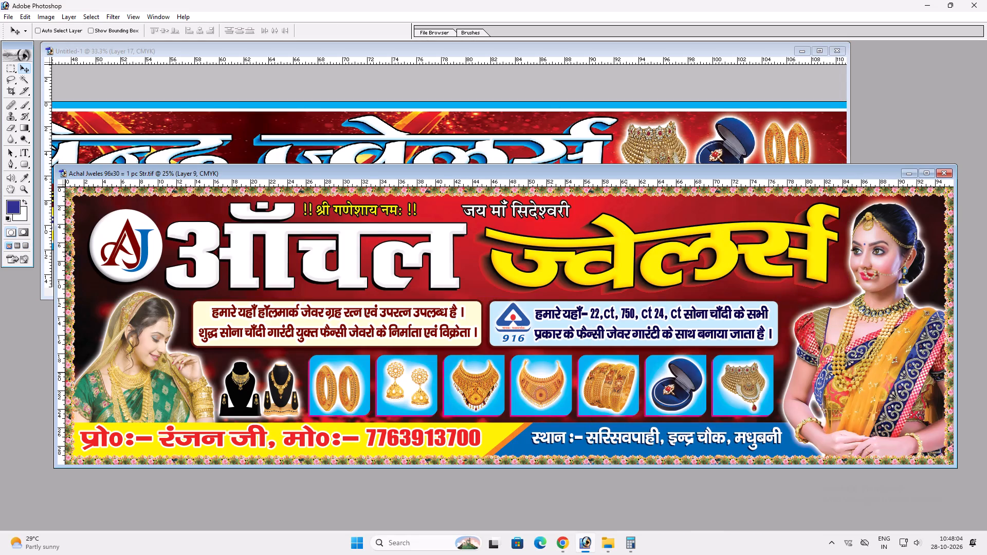
key(v)
click(244, 372)
ctrl+click(840, 287)
ctrl+click(866, 271)
drag(870, 269, 866, 246)
key(ctrl+z)
key(ctrl+w)
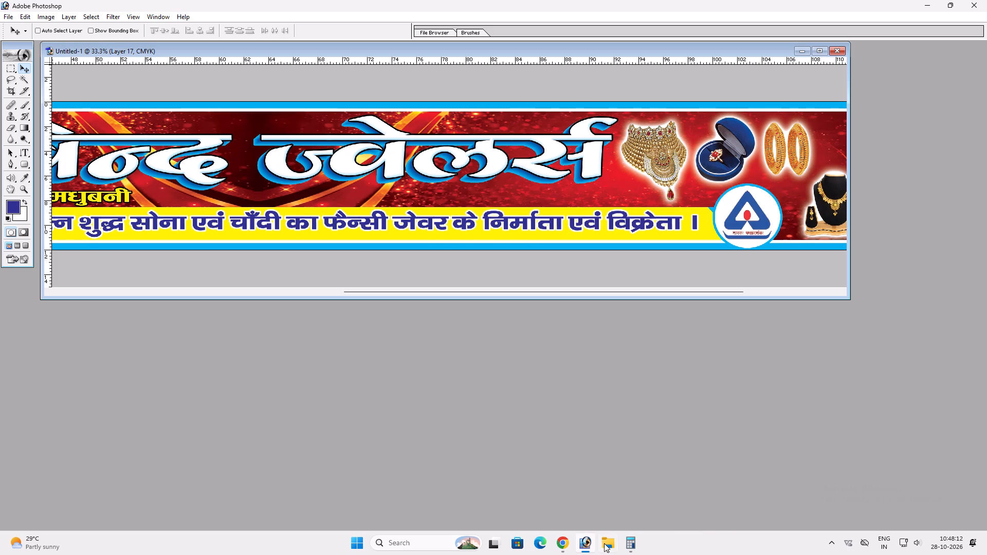
Open the maa Rajdevi jwelers 10x23 TIFF banner from File Explorer.
click(604, 543)
click(643, 482)
drag(462, 230, 575, 388)
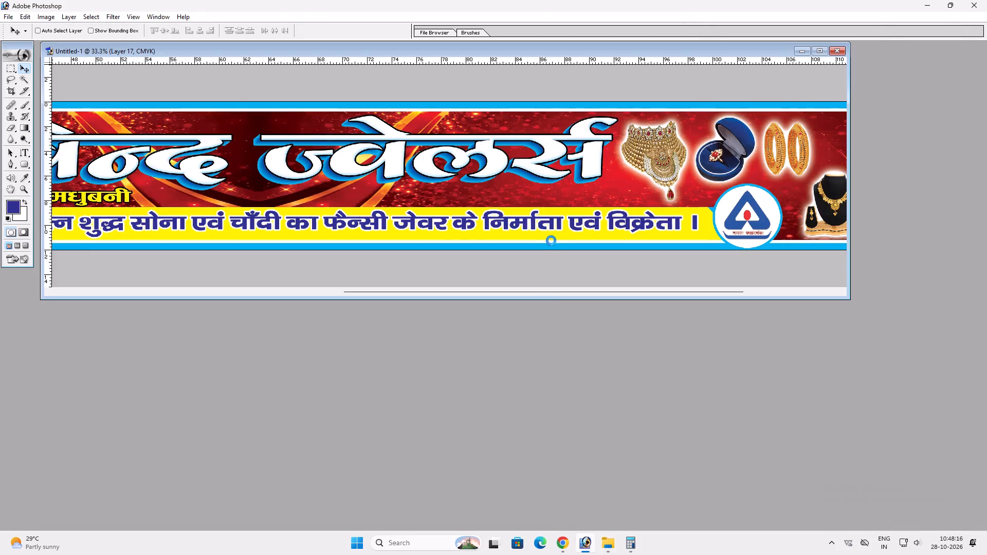
key(v)
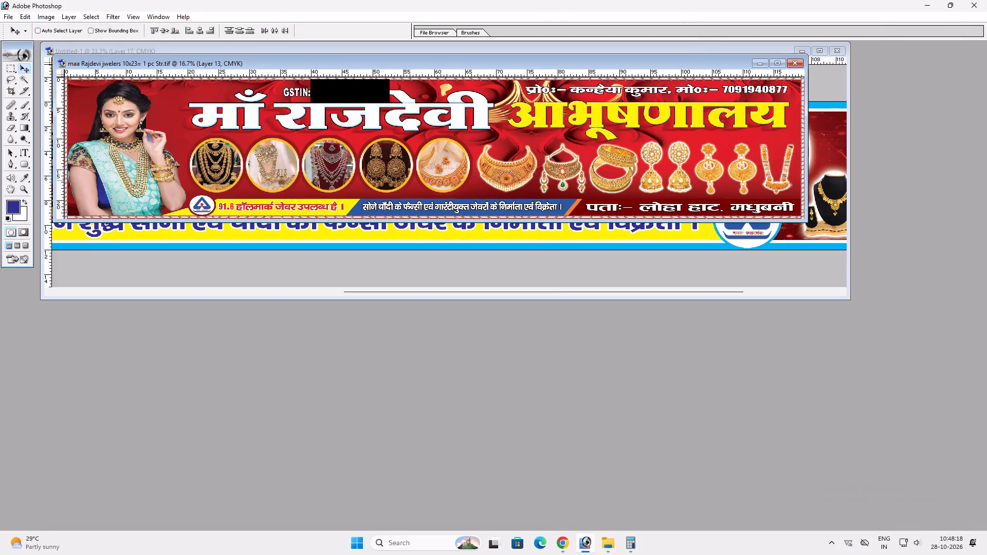
Copy the pair of gold flower-top earrings from the maa Rajdevi banner into the shop banner, near the Laxmi panel.
ctrl+click(523, 175)
drag(522, 173, 526, 187)
key(ctrl+z)
right_click(710, 169)
click(728, 173)
ctrl+shift+right_click(716, 167)
shift+click(728, 171)
drag(716, 166, 824, 166)
click(821, 55)
key(v)
key(v)
drag(785, 218, 794, 210)
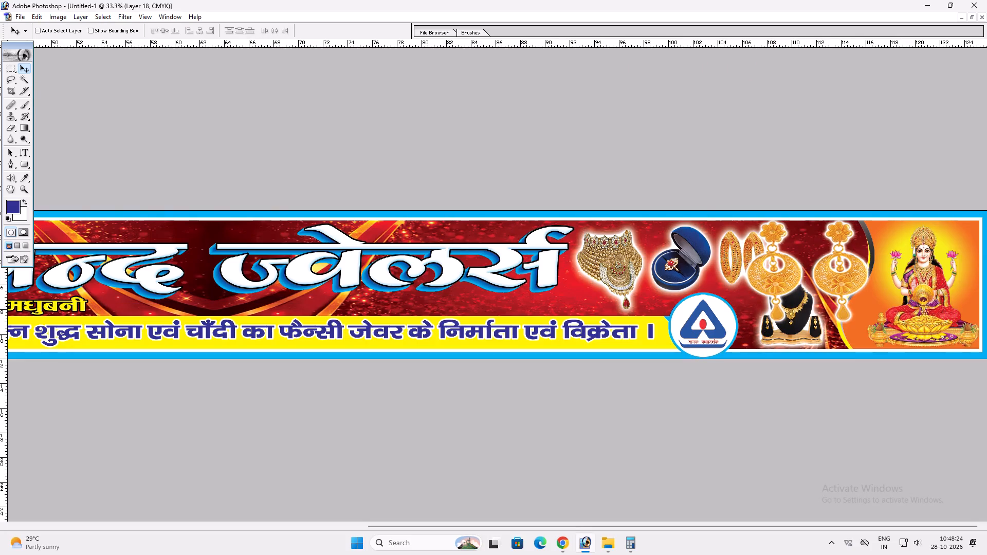
Shrink the gold earrings and fit them between the bangles and the Laxmi panel, then lower their top edge slightly.
key(ctrl+t)
shift+drag(867, 265, 833, 261)
shift+drag(834, 323, 822, 309)
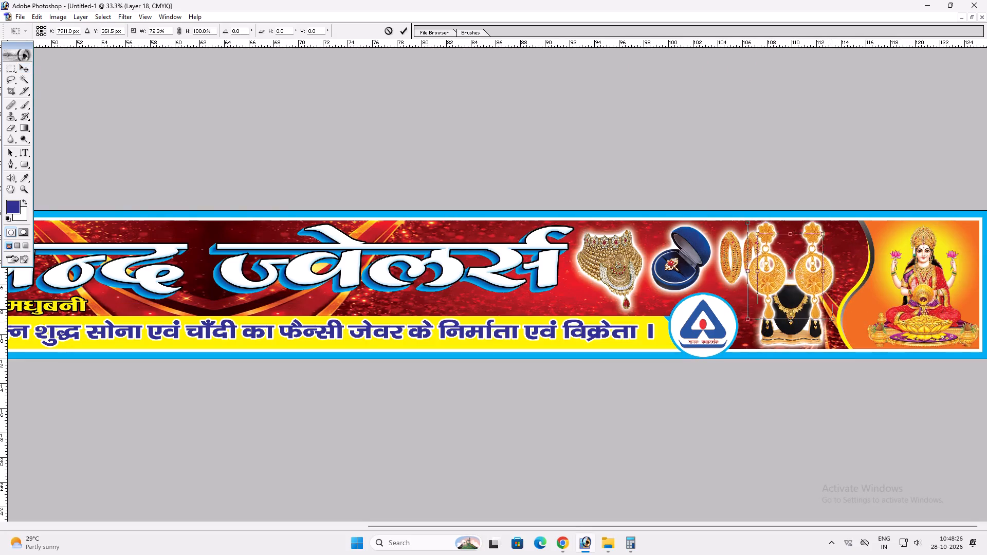
shift+drag(822, 309, 820, 306)
key(shift+Return)
key(v)
drag(798, 291, 830, 274)
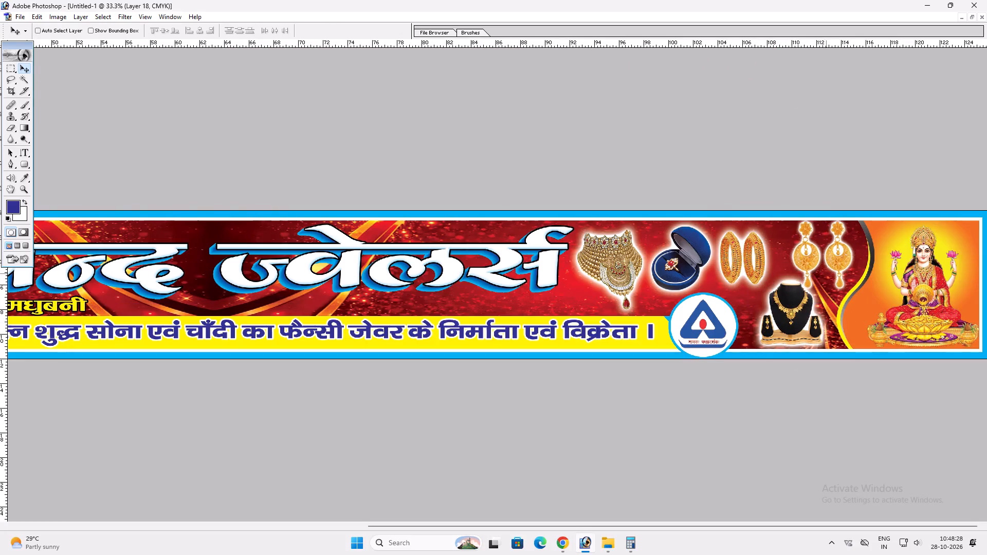
key(ctrl+t)
shift+drag(812, 220, 811, 229)
shift+click(791, 245)
key(shift+Return)
key(v)
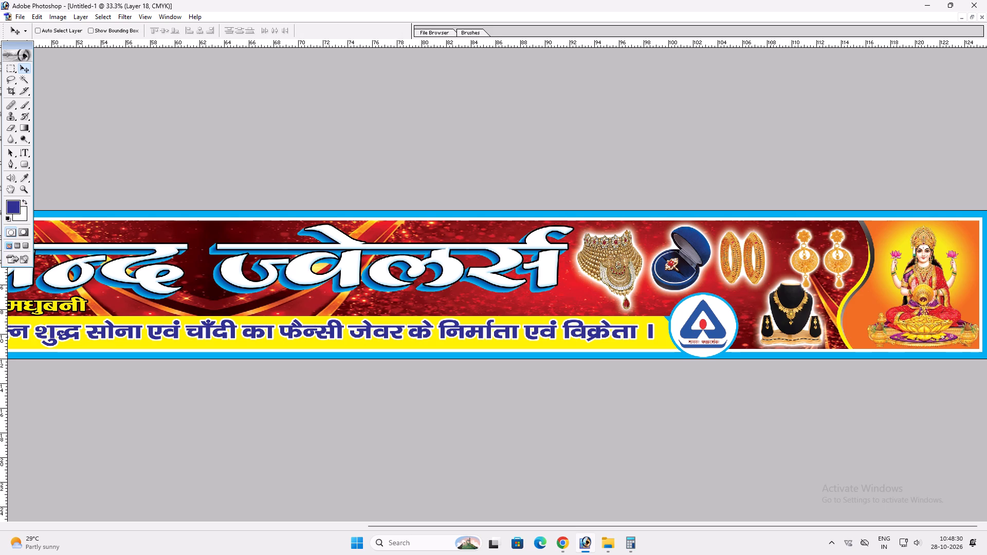
Widen the choker necklace, ring box and bangles together slightly so they extend towards the earrings.
ctrl+click(757, 245)
drag(757, 245, 775, 250)
key(ctrl+z)
ctrl+shift+click(703, 242)
ctrl+shift+click(627, 255)
key(ctrl+t)
shift+drag(765, 244, 779, 244)
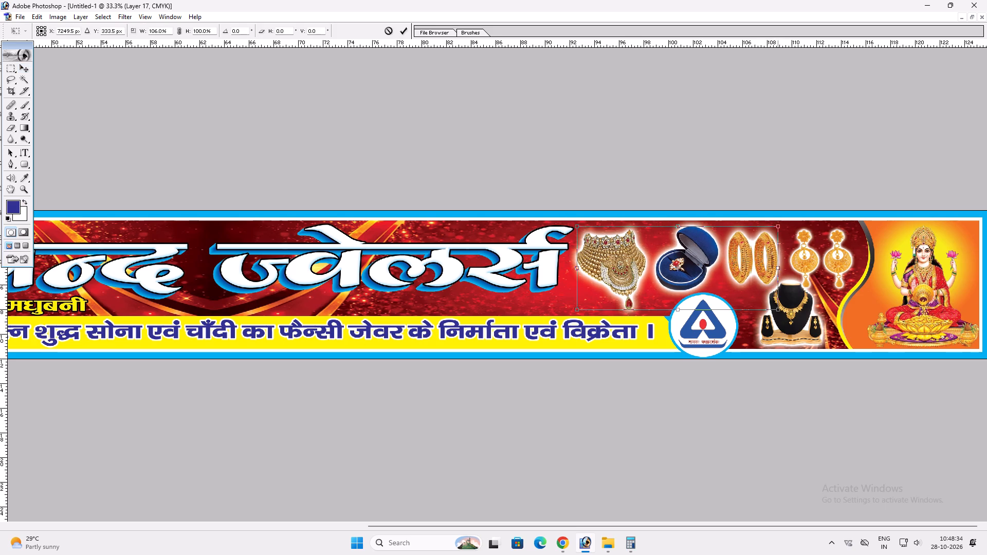
shift+drag(779, 244, 780, 243)
key(shift+Return)
key(v)
Shrink the black-bust necklace set and move it under the bangles, beside the Laxmi-side hallmark logo.
ctrl+right_click(796, 316)
drag(803, 319, 810, 321)
key(ctrl+t)
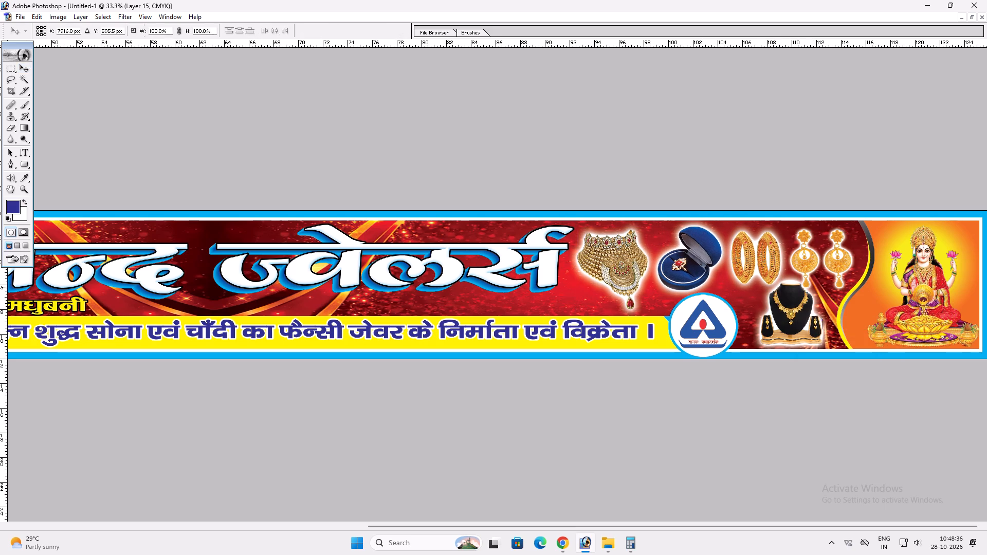
shift+drag(821, 283, 805, 290)
key(Return)
key(v)
shift+drag(793, 309, 779, 307)
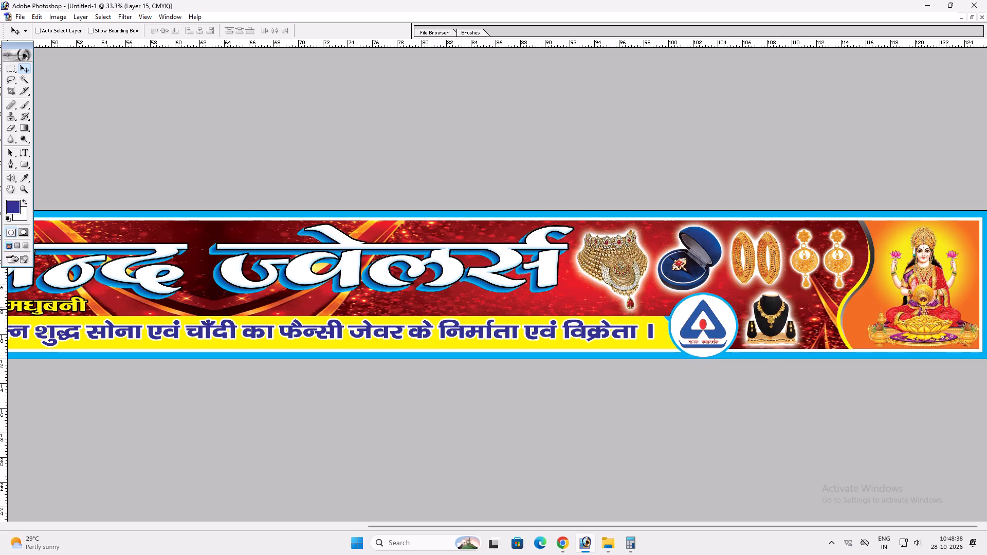
shift+drag(779, 307, 777, 307)
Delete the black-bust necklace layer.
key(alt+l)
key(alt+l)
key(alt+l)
Return to windowed view, check the maa Rajdevi banner for another jewellery image, and close that file.
text(ff)
key(f)
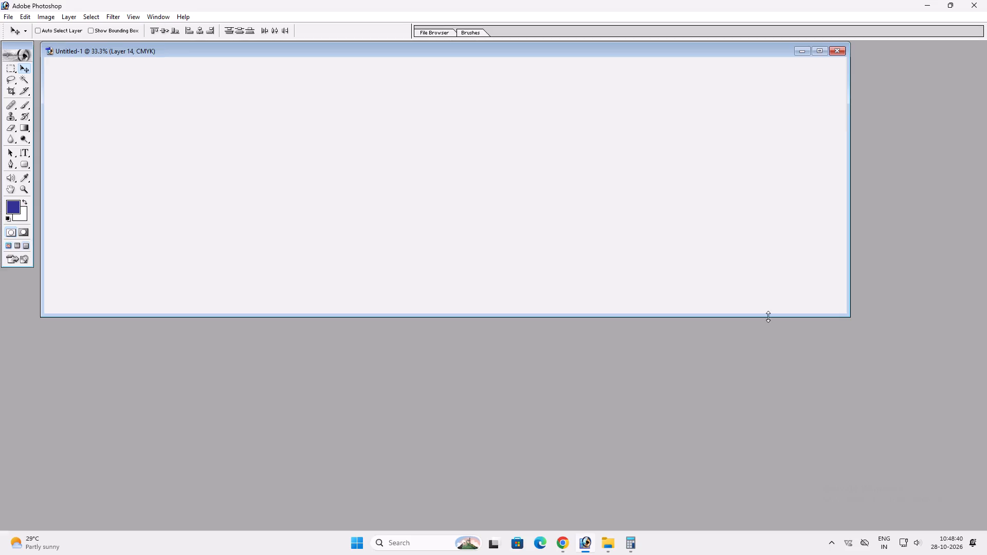
drag(577, 45, 828, 102)
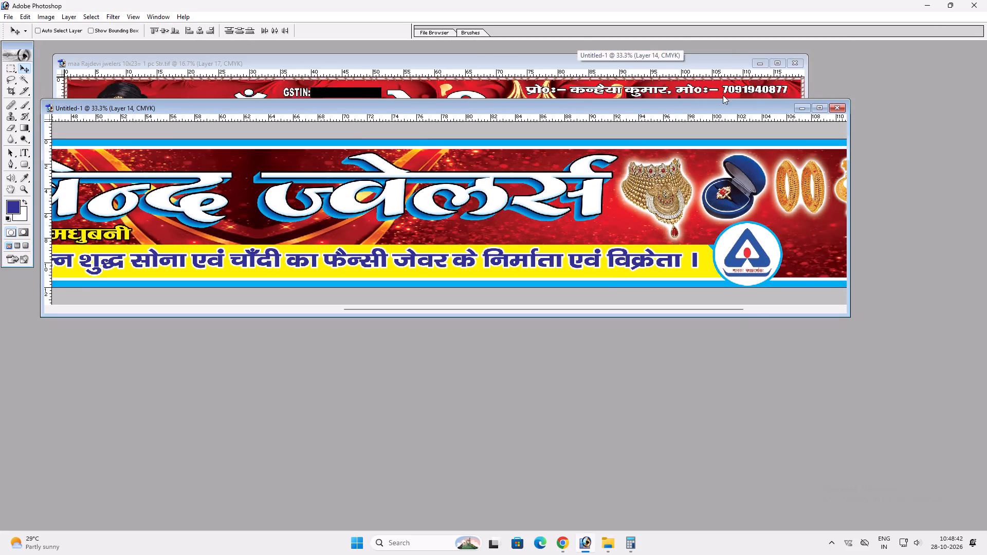
click(656, 73)
key(v)
drag(298, 170, 480, 171)
key(ctrl+z)
key(ctrl+w)
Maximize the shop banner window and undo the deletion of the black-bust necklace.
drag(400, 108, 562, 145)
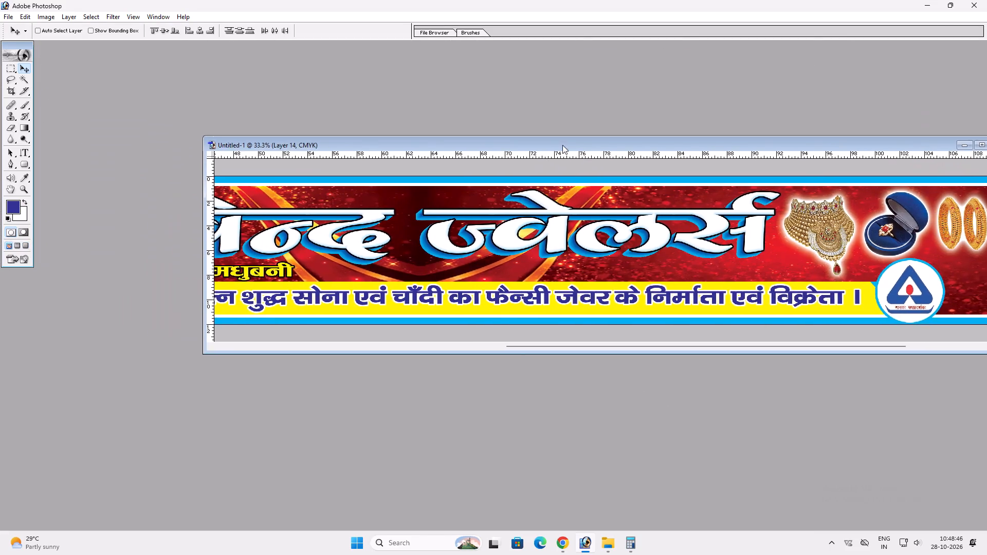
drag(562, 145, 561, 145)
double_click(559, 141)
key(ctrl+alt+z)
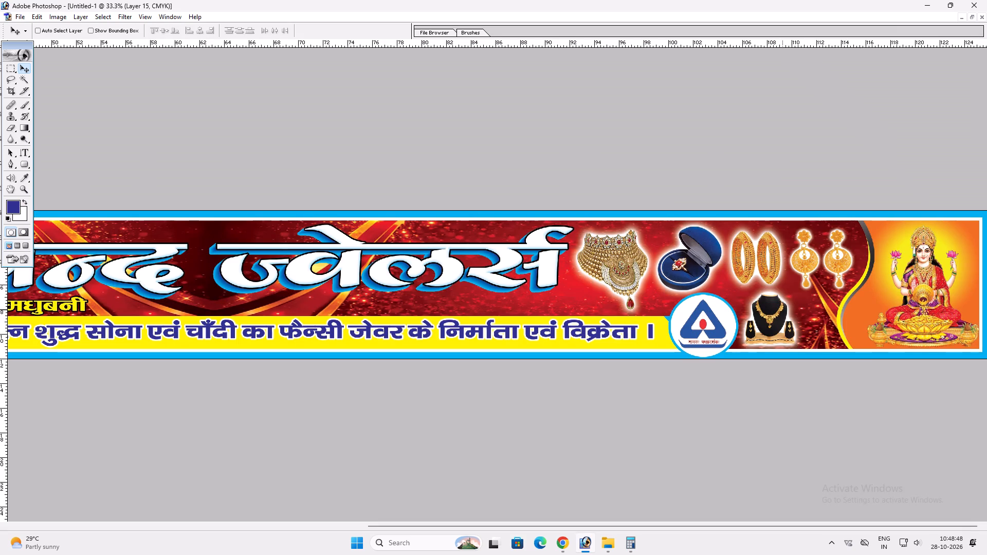
Heighten the black-bust necklace set, then centre it beneath the bangles and earrings and trim its size slightly.
click(782, 310)
key(ctrl+t)
drag(770, 292, 770, 285)
key(shift+Return)
key(v)
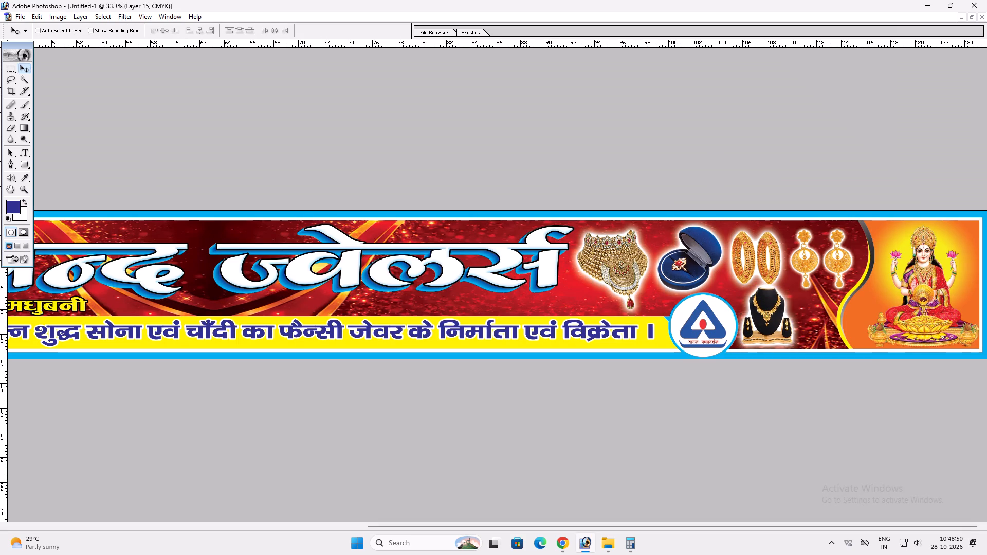
shift+drag(764, 300, 784, 302)
key(ctrl+t)
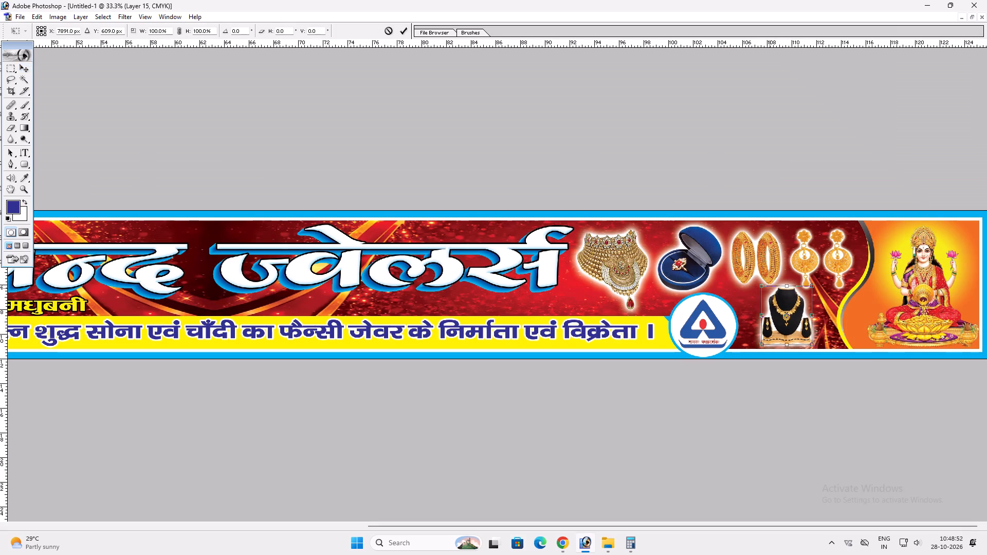
shift+drag(769, 288, 777, 292)
key(Return)
key(v)
Move the अरविन्द ज्वेलर्स heading slightly towards the Ganesh side and widen it a little.
key(space)
key(space)
key(space)
right_drag(694, 289, 715, 294)
click(721, 296)
key(v)
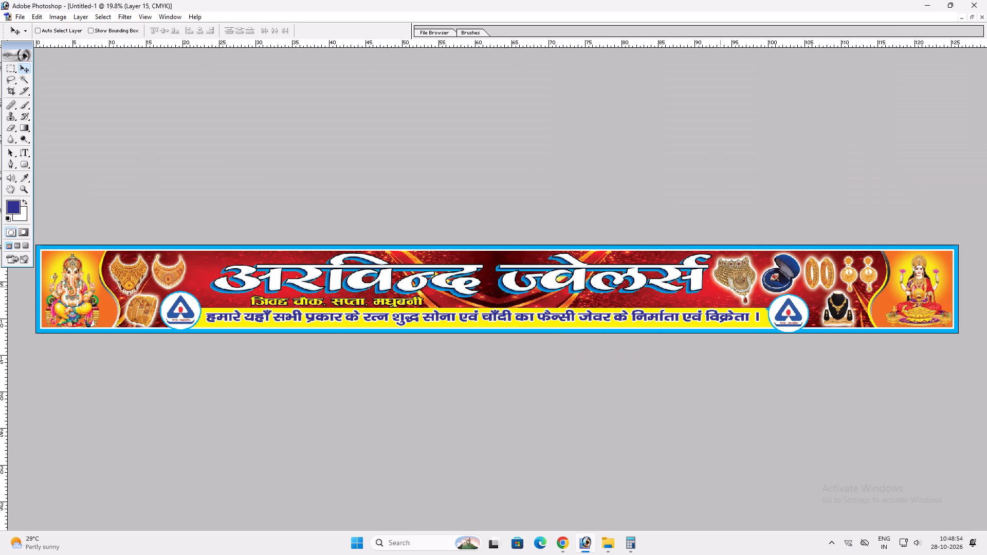
ctrl+click(672, 273)
shift+drag(672, 273, 664, 273)
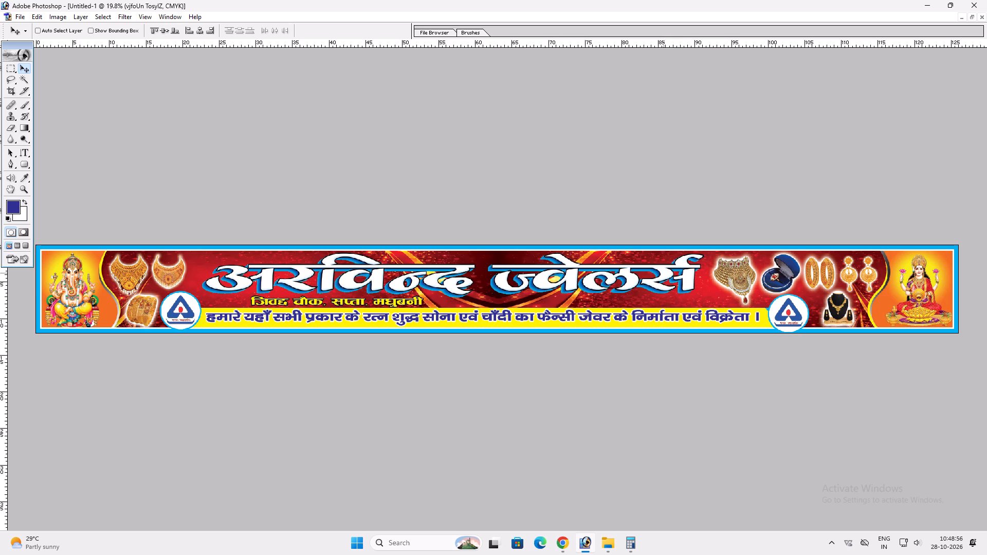
shift+drag(664, 273, 662, 273)
key(ctrl+t)
shift+drag(704, 271, 710, 269)
key(shift+Return)
key(v)
Widen the two gold necklaces beside the Ganesh panel together to about 112% width.
ctrl+click(158, 274)
drag(161, 274, 177, 277)
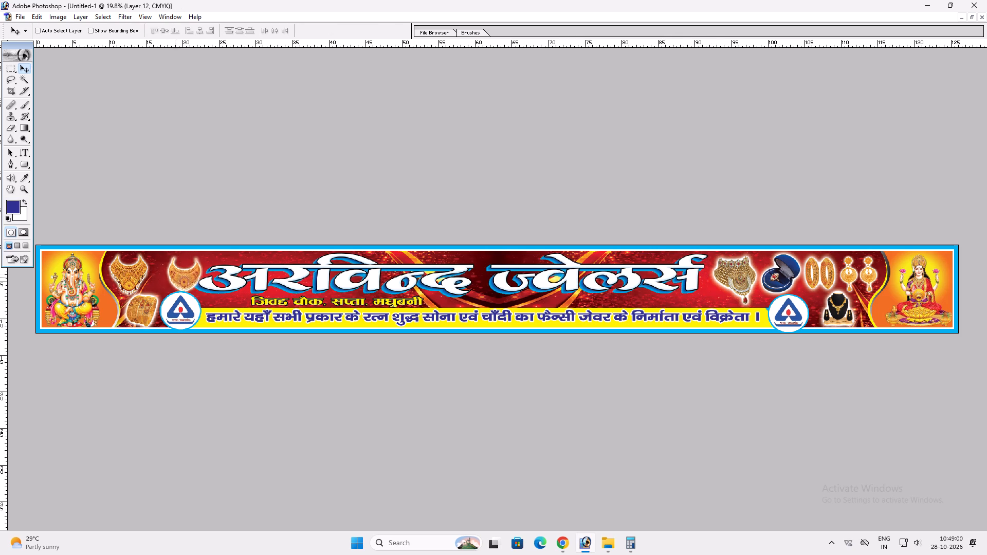
key(ctrl+z)
ctrl+shift+click(136, 270)
key(ctrl+t)
shift+drag(184, 266, 192, 266)
key(shift+Return)
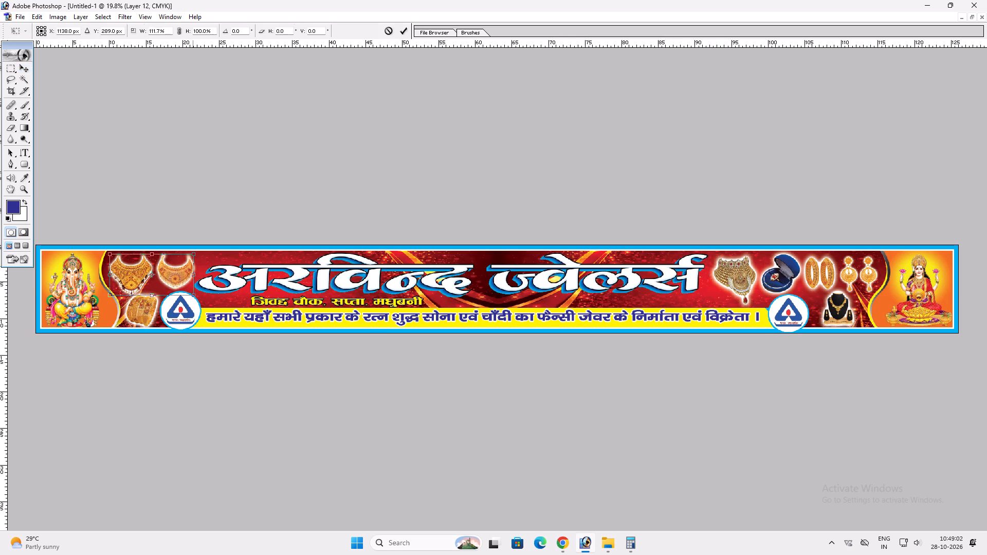
key(v)
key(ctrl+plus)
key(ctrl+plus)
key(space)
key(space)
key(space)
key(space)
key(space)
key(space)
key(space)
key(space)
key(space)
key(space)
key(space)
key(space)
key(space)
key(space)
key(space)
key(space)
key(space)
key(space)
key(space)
Centre the yellow address line horizontally on the banner, beneath the heading.
right_click(491, 300)
click(505, 303)
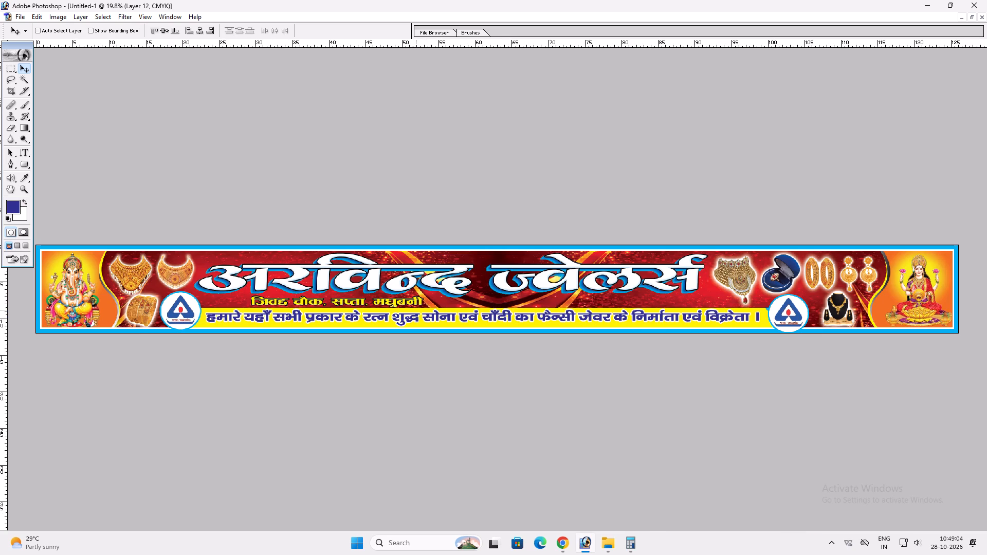
ctrl+click(421, 301)
key(ctrl+a)
key(alt+l)
key(alt+i)
key(alt+h)
key(ctrl+d)
Enlarge the yellow address line proportionally about its centre, keeping it beneath the heading.
key(ctrl+t)
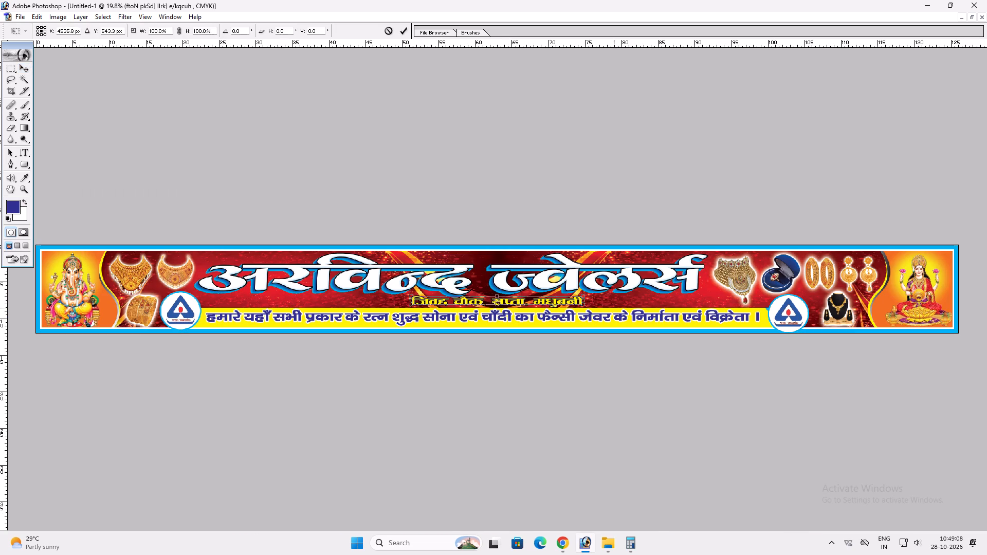
alt+shift+drag(586, 301, 606, 299)
key(shift+Return)
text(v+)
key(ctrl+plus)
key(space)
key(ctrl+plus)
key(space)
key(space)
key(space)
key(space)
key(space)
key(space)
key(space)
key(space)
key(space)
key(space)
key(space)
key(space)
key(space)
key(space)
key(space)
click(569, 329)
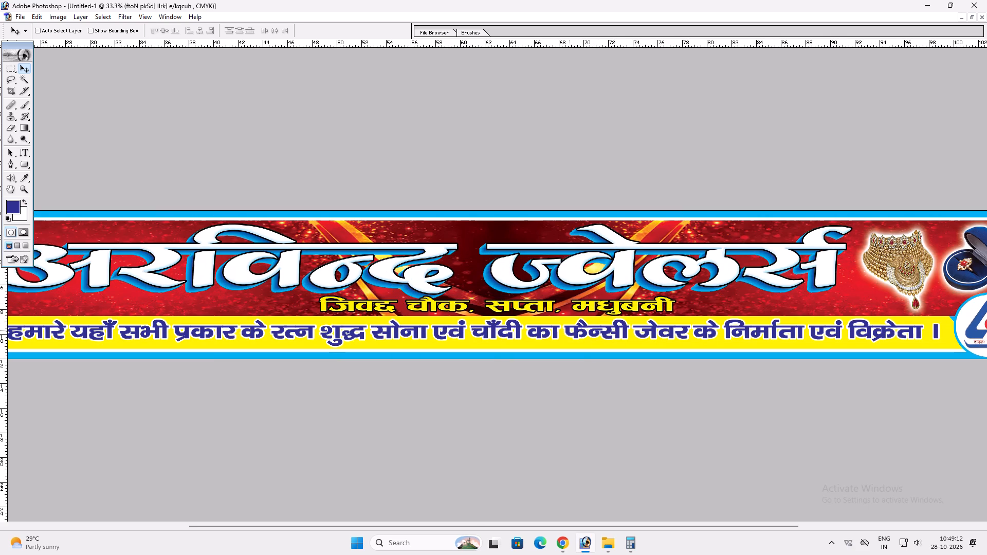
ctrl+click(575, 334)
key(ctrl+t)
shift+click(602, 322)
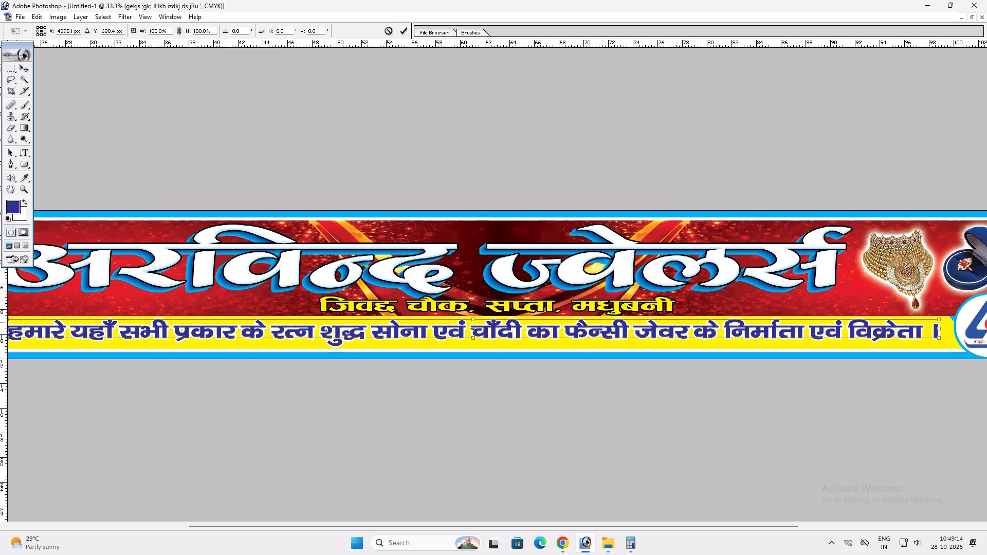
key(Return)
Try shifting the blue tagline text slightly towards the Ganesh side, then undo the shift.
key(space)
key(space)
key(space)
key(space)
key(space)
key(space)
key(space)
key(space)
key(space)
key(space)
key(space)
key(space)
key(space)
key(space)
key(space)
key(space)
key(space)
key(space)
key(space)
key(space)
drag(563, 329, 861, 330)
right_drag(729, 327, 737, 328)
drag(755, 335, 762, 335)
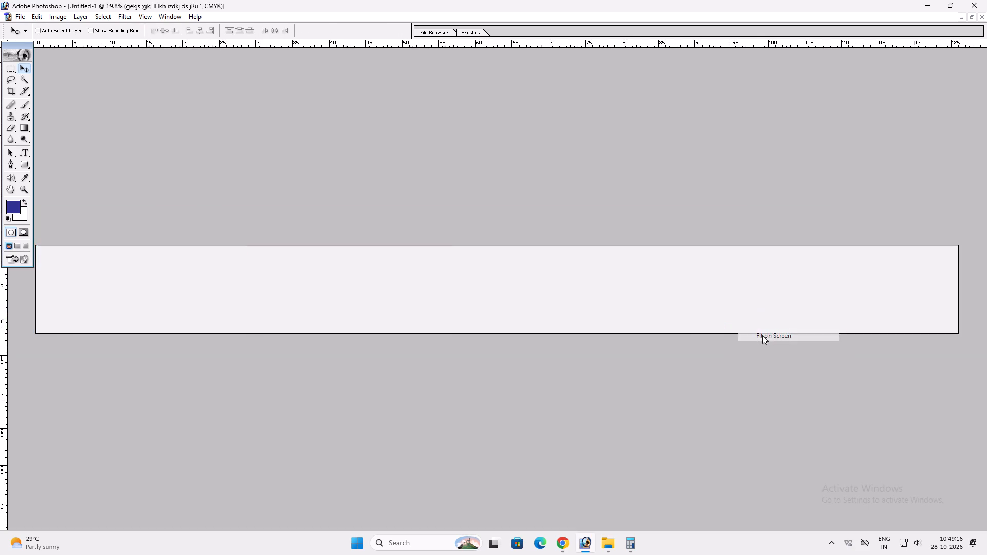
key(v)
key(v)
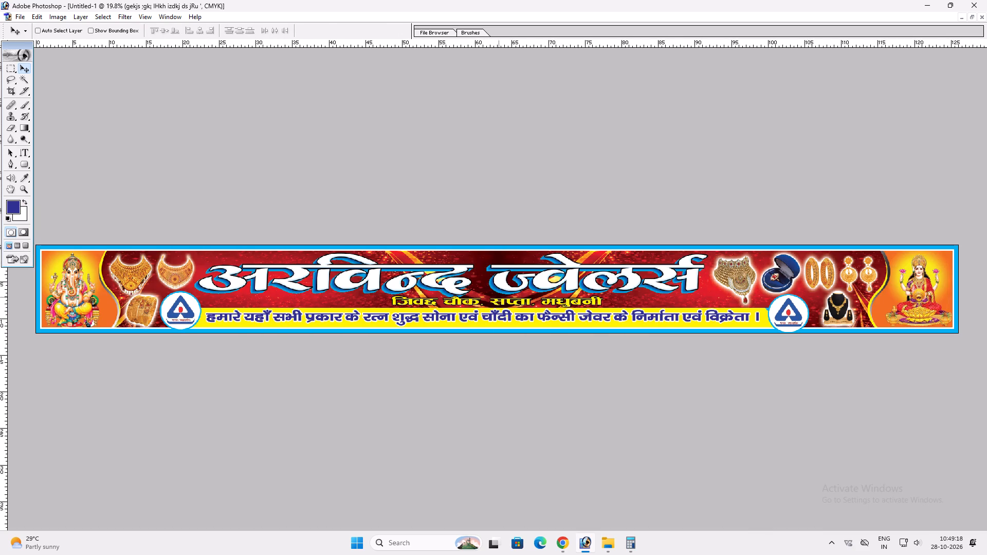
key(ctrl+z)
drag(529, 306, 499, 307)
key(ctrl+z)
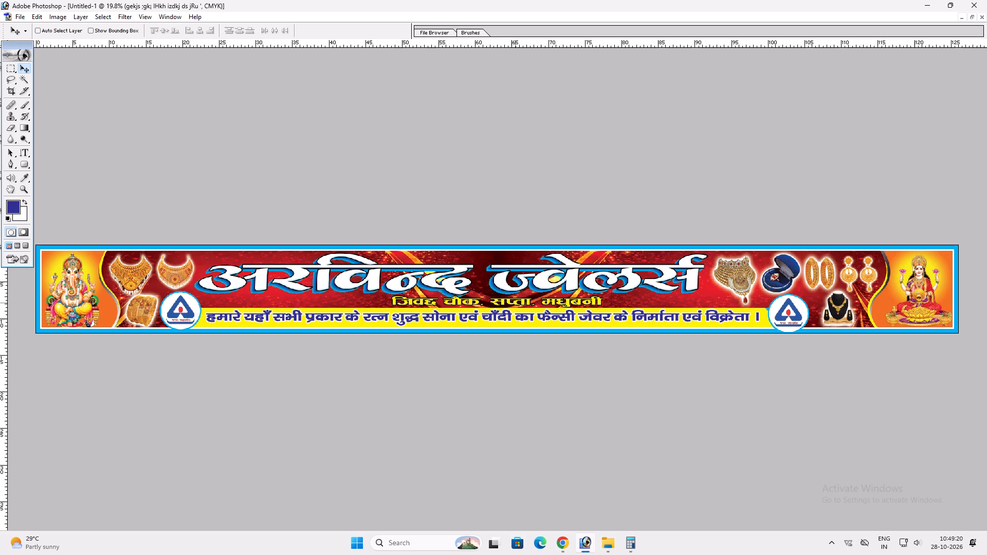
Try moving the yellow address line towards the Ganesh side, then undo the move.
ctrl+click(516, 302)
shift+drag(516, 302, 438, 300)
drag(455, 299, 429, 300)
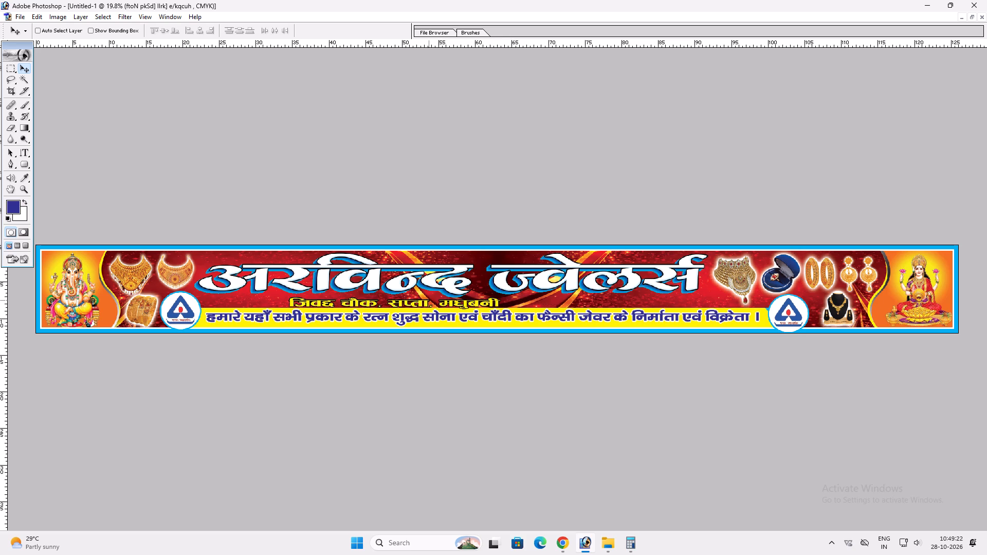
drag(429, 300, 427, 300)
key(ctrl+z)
Scale the yellow address line to about 90.4% and move it towards the Ganesh side, beneath the heading's first word.
key(ctrl+t)
shift+drag(602, 293, 582, 297)
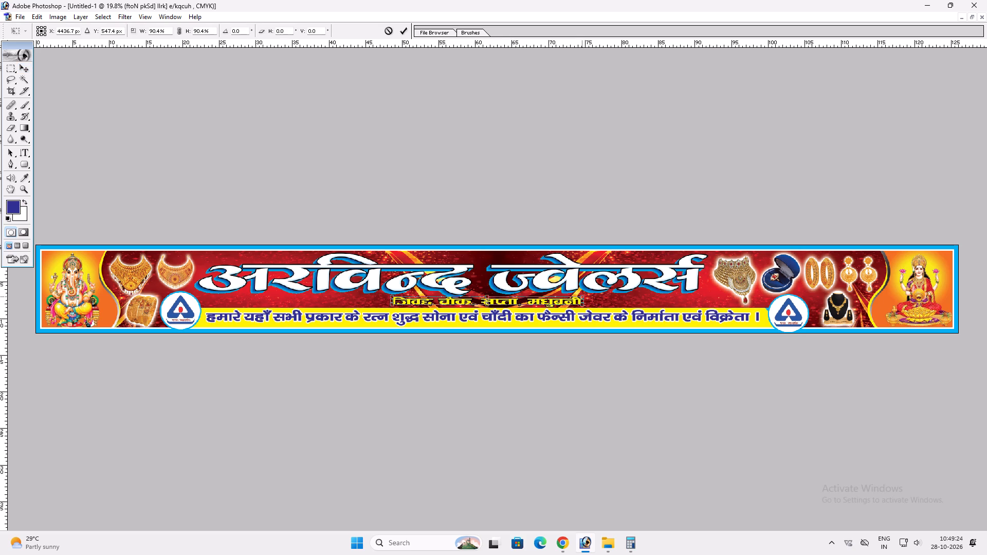
key(shift+Return)
key(v)
drag(576, 299, 434, 299)
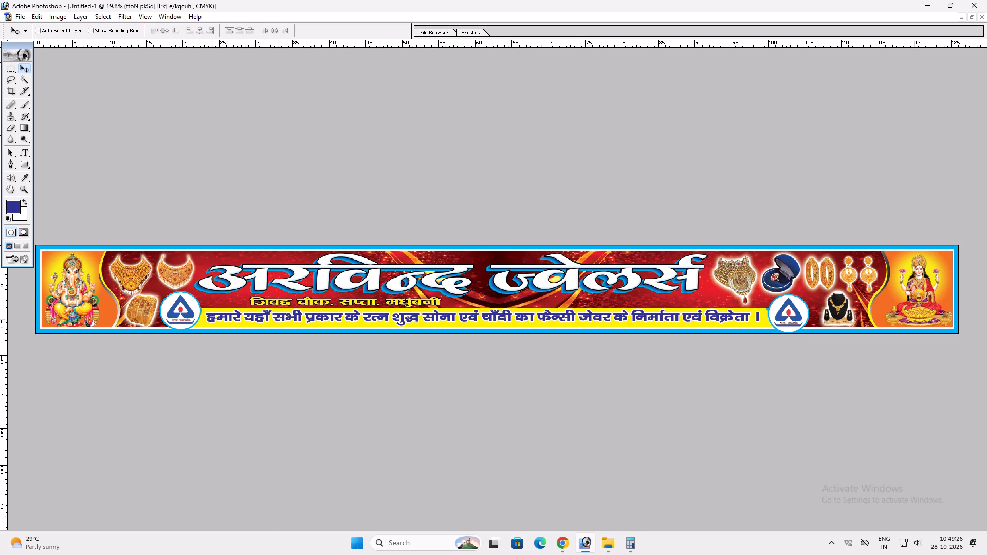
Inspect the banner up close, from the heading and tagline across the jewellery images to the Laxmi panel.
key(ctrl+plus)
key(ctrl+plus)
key(space)
key(space)
key(space)
key(space)
key(space)
key(space)
key(space)
key(space)
key(space)
key(space)
key(space)
key(space)
key(space)
key(space)
key(space)
key(space)
key(space)
key(space)
key(space)
key(space)
drag(773, 295, 387, 275)
drag(497, 285, 494, 285)
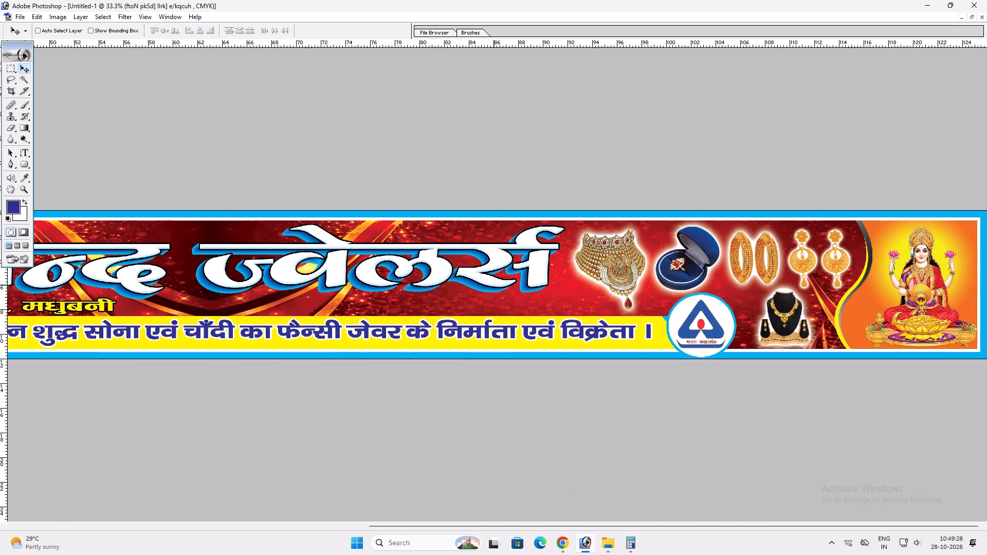
drag(494, 285, 453, 270)
right_click(715, 315)
click(728, 317)
key(ctrl+plus)
key(ctrl+plus)
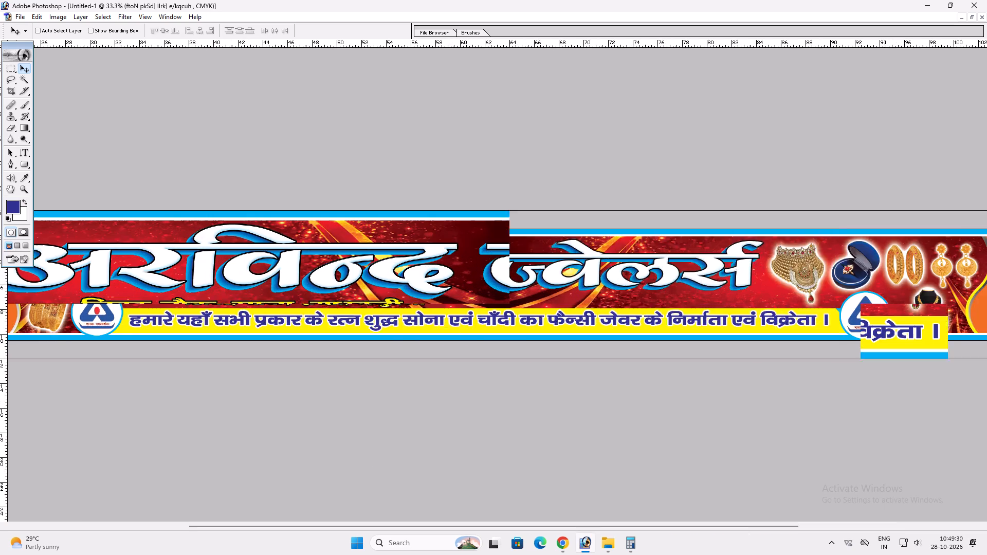
key(space)
key(space)
key(space)
key(space)
right_click(771, 289)
drag(787, 294, 796, 297)
Save the banner as a layered TIFF named "Arvind Jwelers 10.5x1= 1 pc Str" in the 28.10.2026 folder, accepting the TIFF options.
key(ctrl+shift+s)
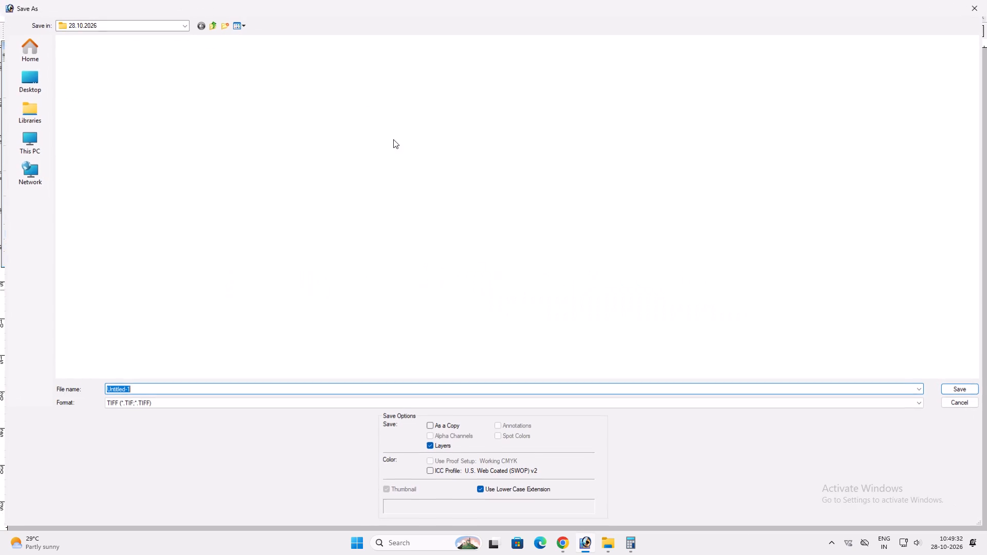
text(Arvind Jwelers)
key(space)
text(10.5x1= 1 pc)
key(space)
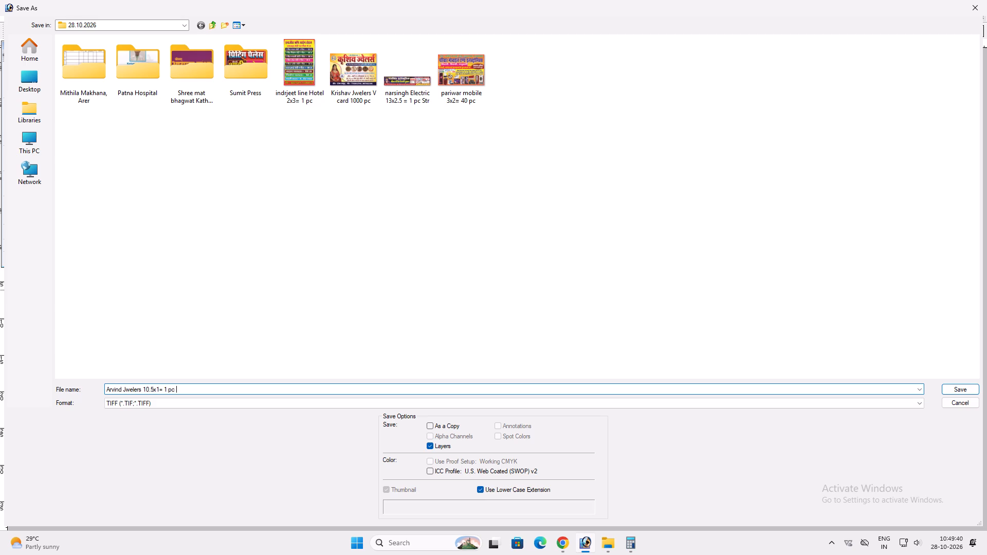
text(Str)
key(space)
key(Return)
key(Return)
key(Return)
key(Return)
key(Return)
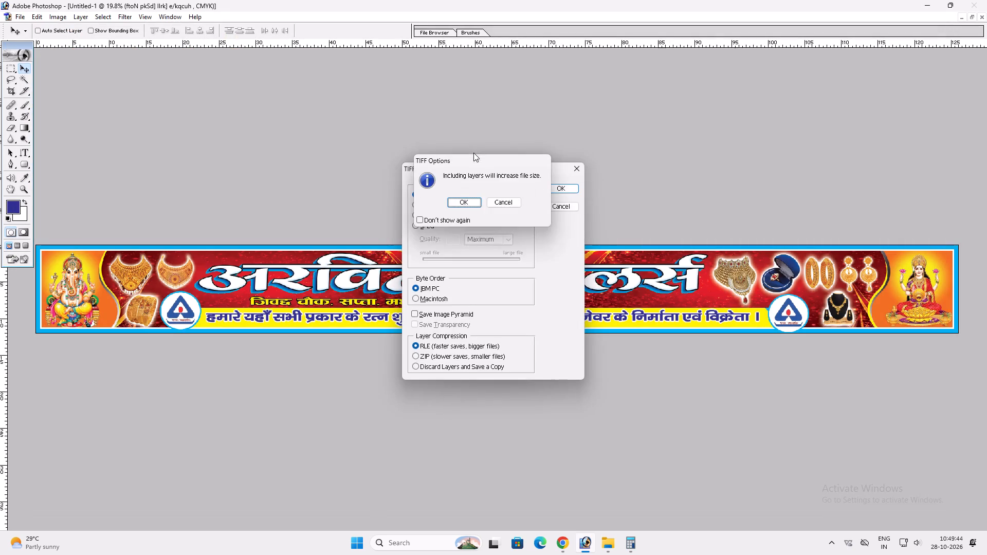
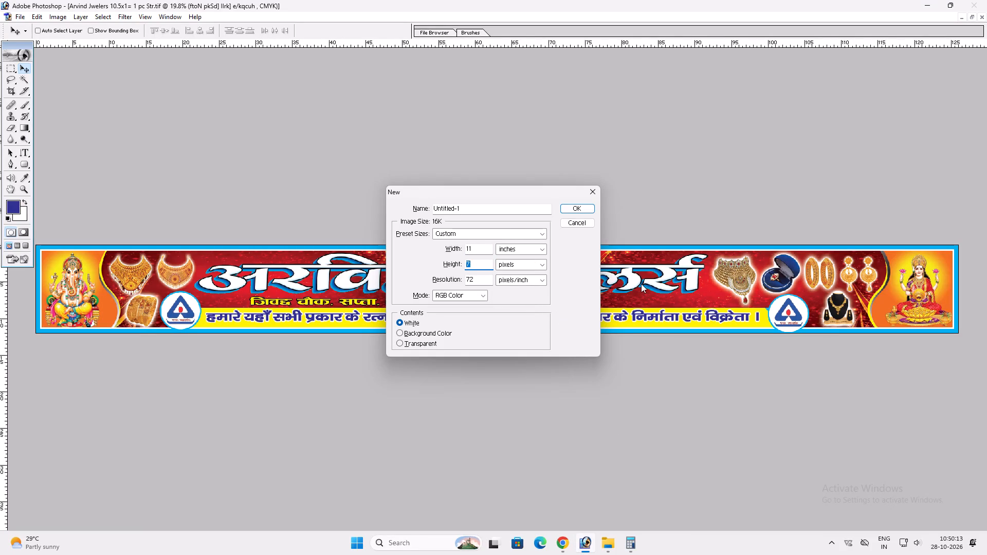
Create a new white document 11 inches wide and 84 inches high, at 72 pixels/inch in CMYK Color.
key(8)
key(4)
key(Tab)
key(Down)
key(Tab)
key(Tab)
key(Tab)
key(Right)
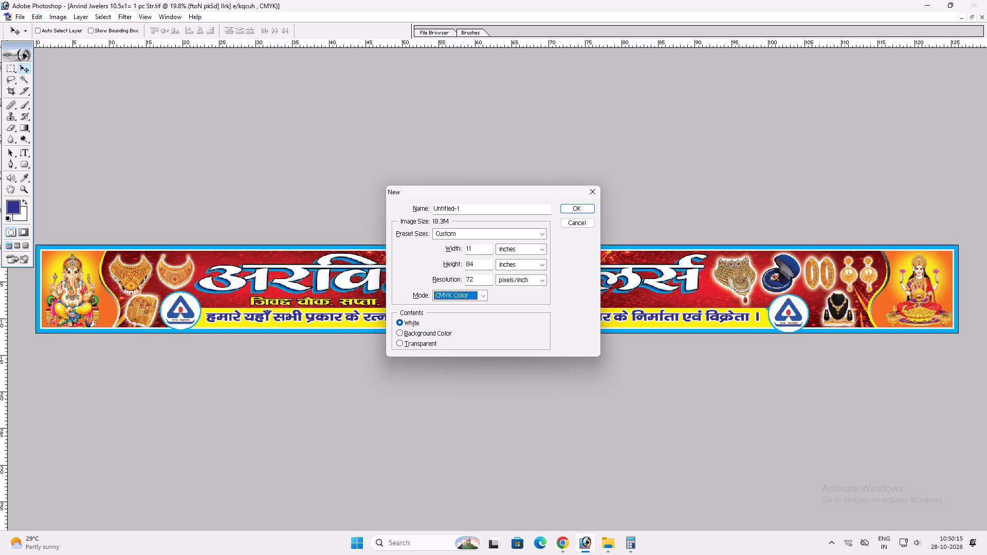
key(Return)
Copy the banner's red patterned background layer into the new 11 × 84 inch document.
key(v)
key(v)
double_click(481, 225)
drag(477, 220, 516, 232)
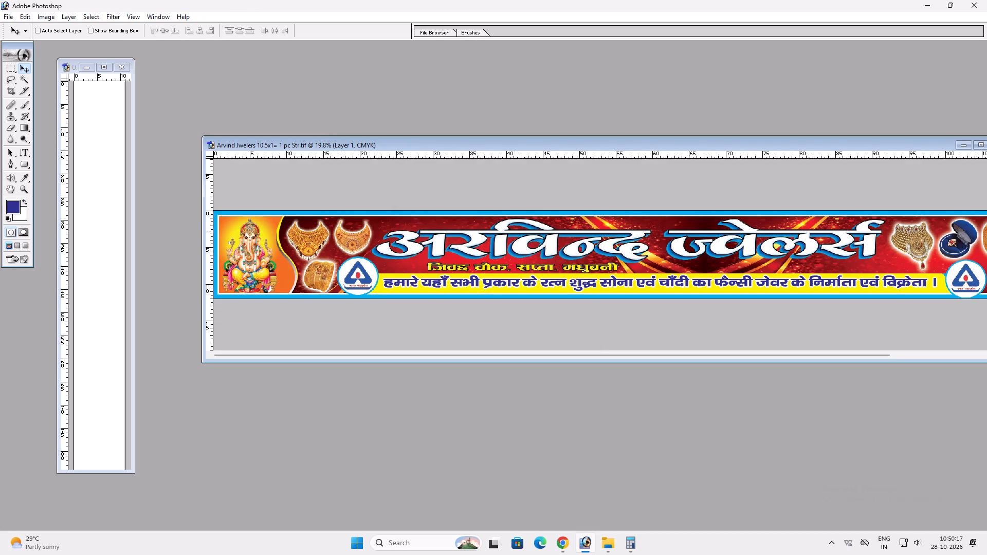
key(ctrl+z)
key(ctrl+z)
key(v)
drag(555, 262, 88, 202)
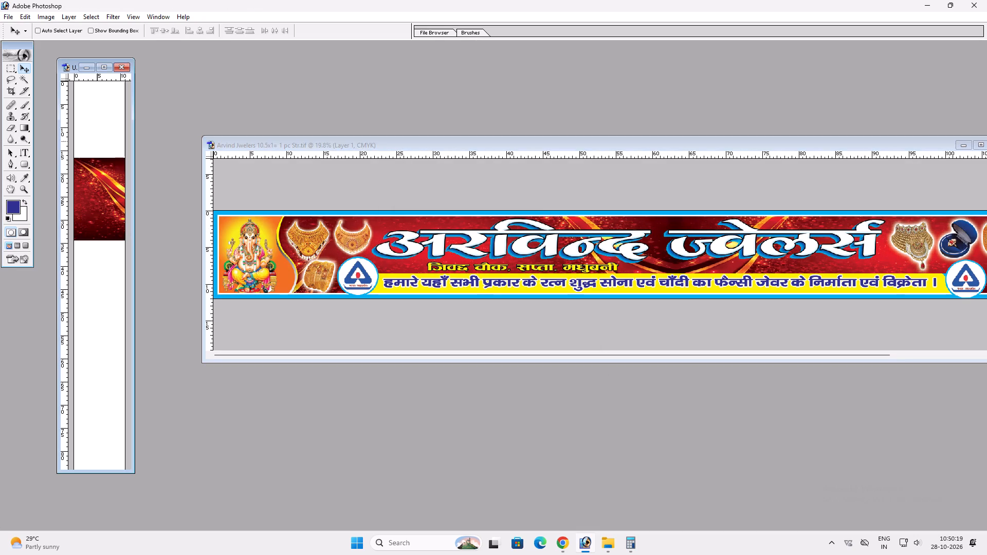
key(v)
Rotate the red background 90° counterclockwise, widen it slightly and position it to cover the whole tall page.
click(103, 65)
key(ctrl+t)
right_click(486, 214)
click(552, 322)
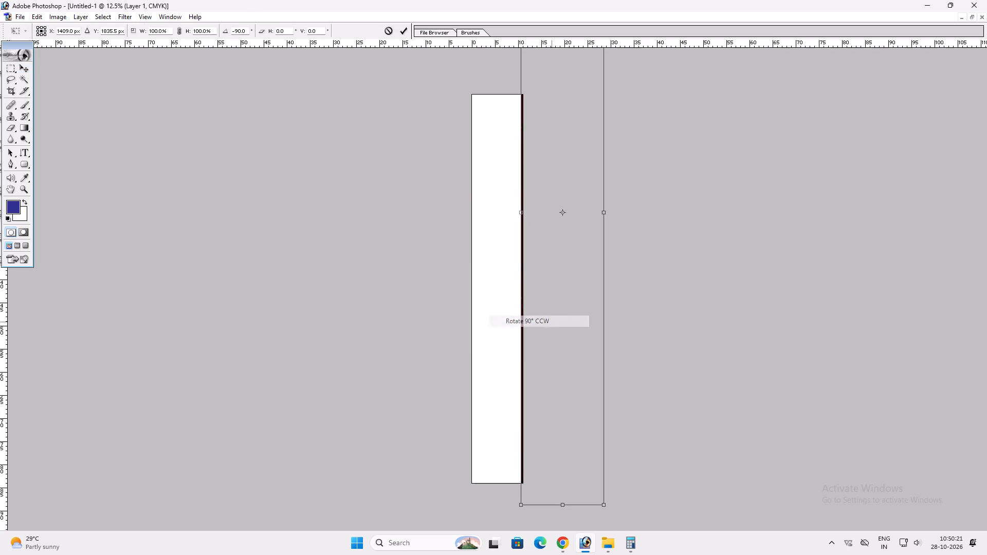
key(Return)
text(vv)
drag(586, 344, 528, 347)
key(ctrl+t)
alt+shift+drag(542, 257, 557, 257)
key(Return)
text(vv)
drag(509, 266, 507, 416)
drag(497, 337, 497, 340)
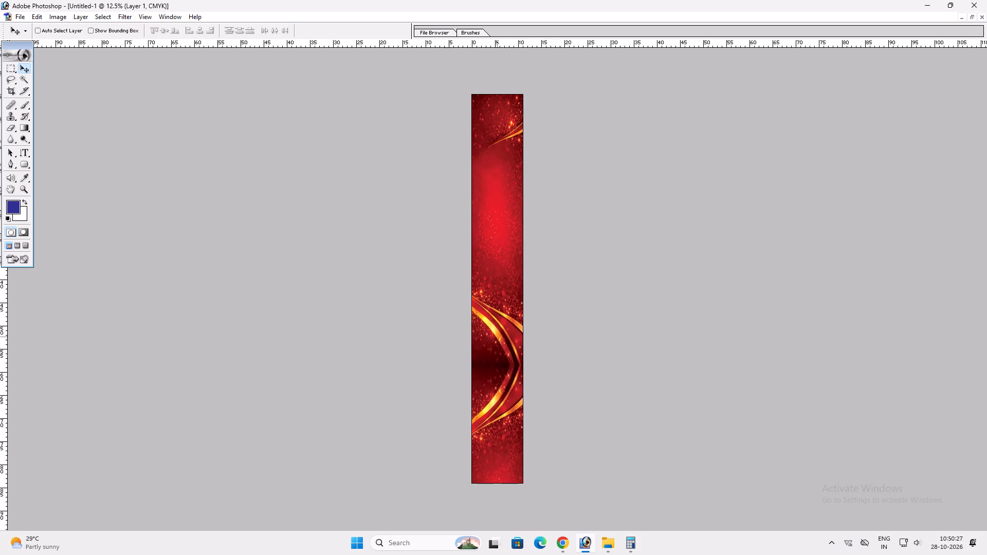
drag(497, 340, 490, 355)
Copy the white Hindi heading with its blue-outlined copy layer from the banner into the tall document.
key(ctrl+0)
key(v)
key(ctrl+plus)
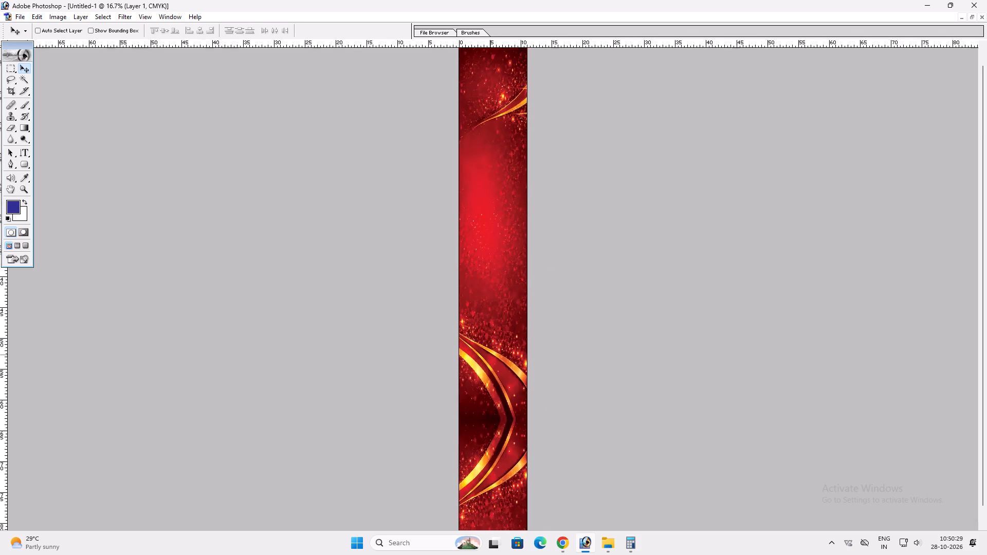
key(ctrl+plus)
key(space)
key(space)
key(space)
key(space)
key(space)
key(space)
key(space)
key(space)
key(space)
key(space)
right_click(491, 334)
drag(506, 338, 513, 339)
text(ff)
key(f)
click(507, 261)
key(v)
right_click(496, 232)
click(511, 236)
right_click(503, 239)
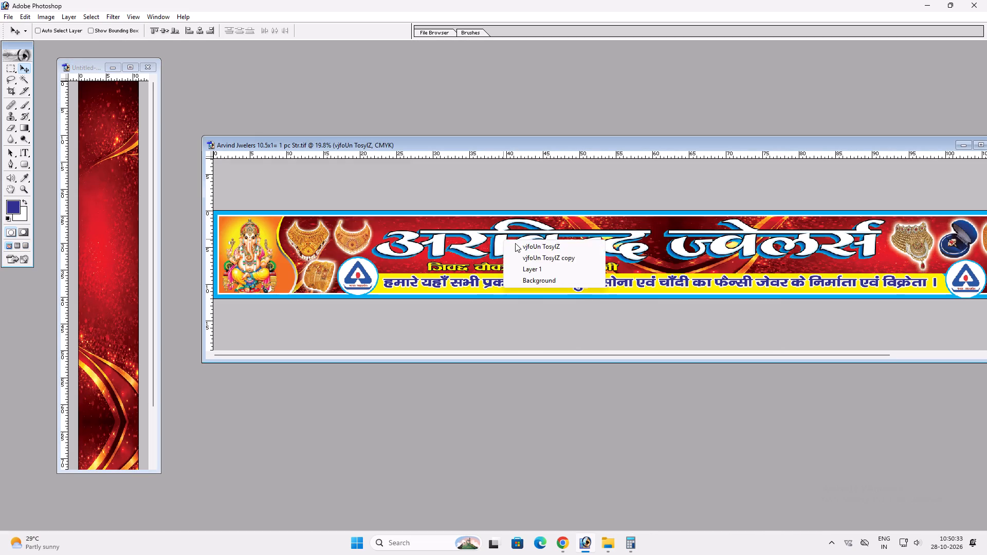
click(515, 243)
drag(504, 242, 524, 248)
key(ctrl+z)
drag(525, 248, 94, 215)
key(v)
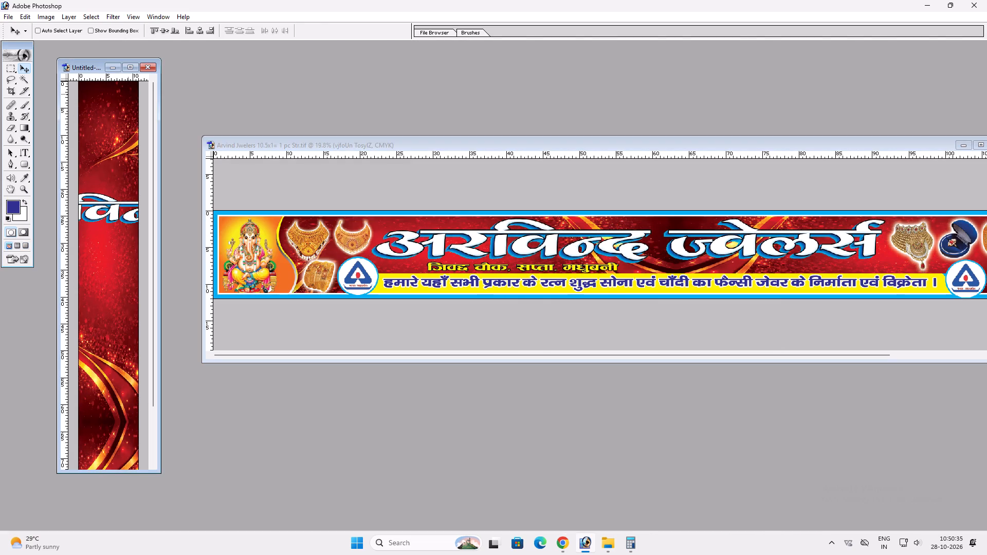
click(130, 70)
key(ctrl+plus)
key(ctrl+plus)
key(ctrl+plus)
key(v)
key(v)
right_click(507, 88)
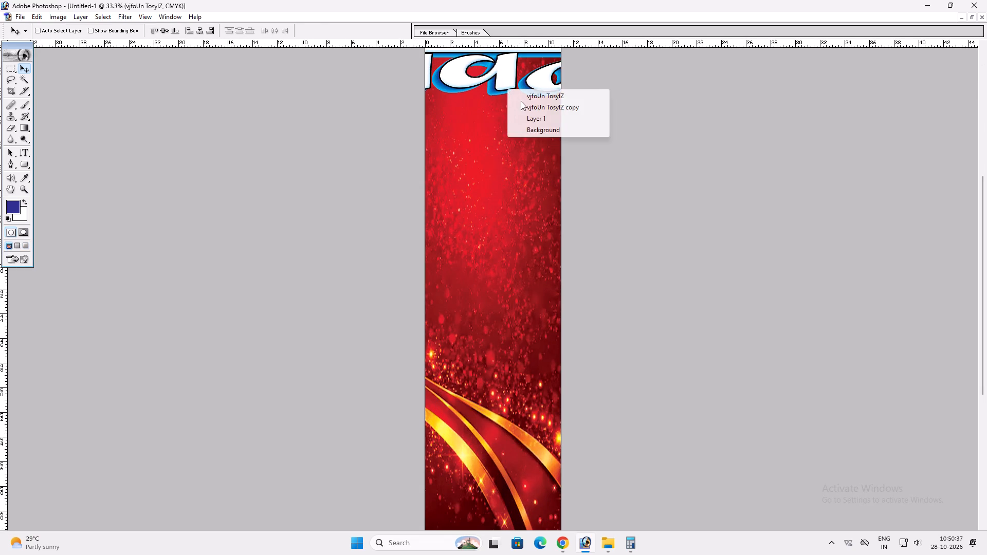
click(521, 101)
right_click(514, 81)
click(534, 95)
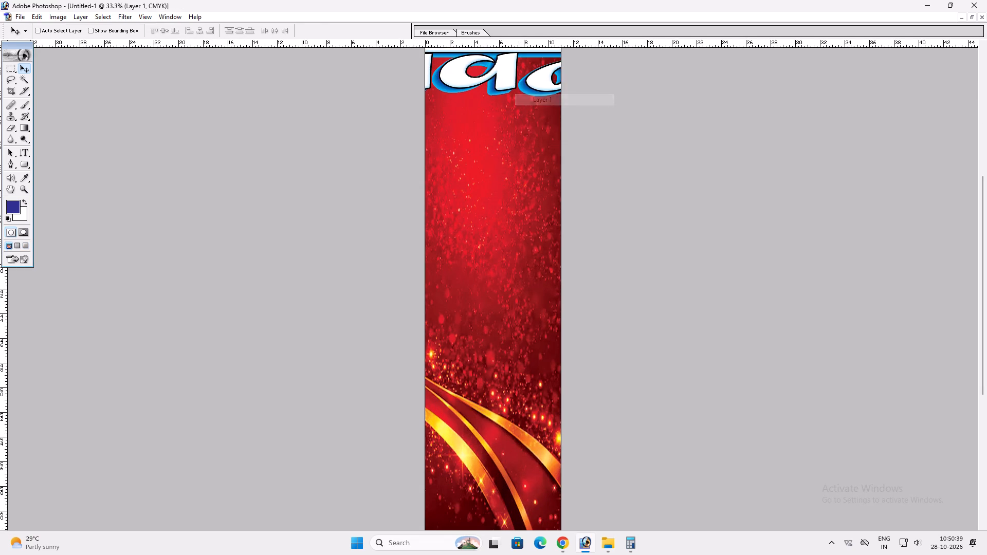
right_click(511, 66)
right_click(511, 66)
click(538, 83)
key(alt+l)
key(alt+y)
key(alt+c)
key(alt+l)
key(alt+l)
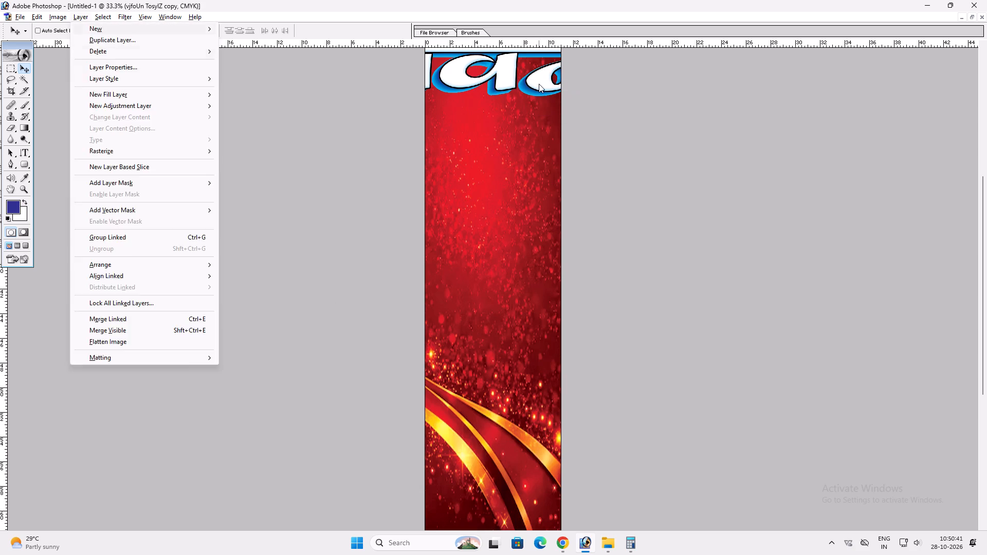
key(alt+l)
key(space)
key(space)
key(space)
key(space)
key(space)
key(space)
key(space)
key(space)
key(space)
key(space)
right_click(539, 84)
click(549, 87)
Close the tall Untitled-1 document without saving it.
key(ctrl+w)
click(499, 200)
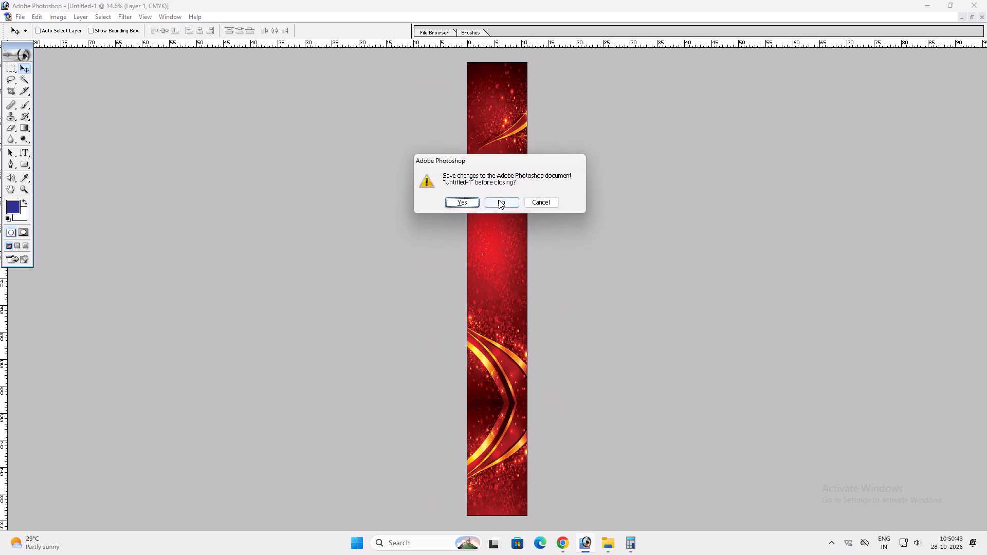
Save the banner as a JPEG named "Arvind Jwelers 10.5x1= 1 pc Str" in the 28.10.2026 folder with reduced quality, and close it.
key(ctrl+0)
key(ctrl+shift+s)
key(Tab)
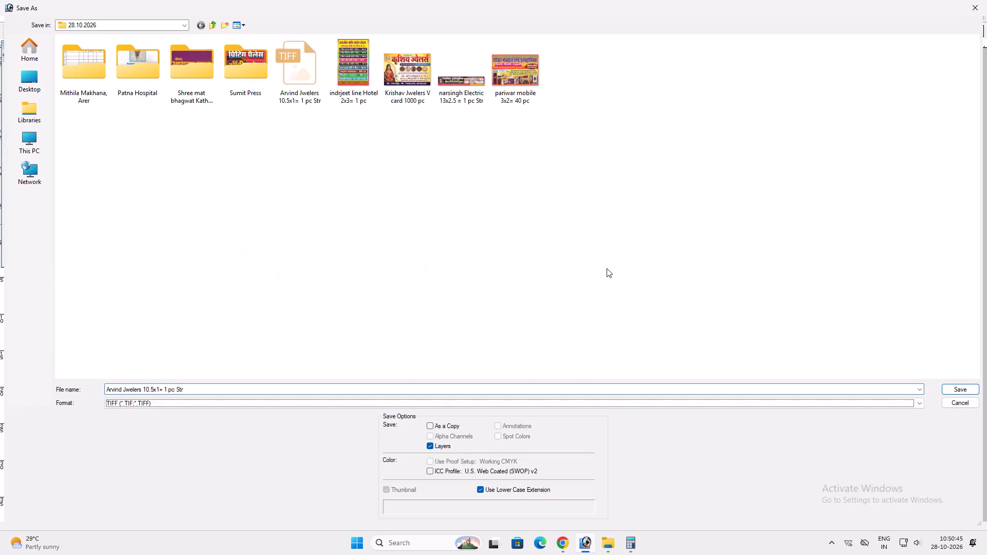
key(j)
key(Return)
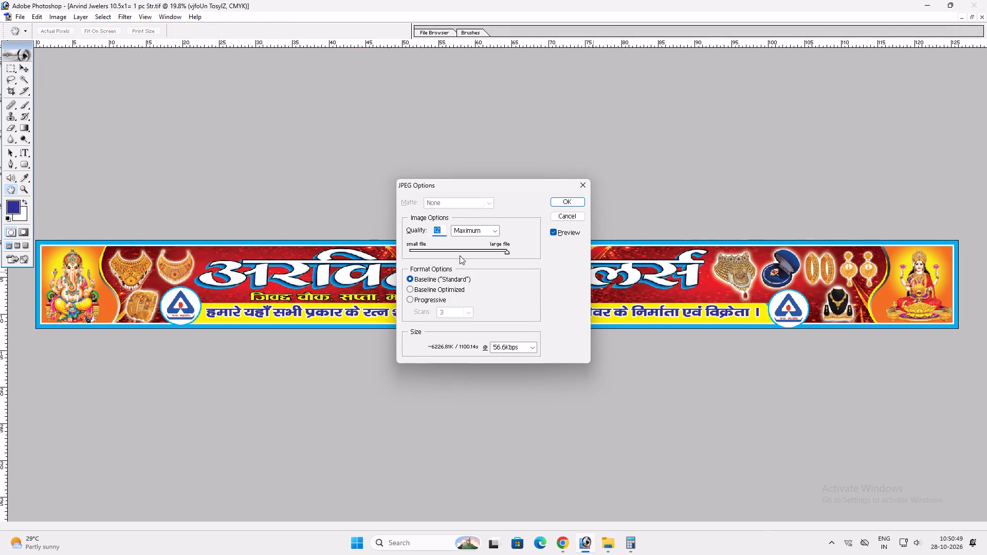
click(456, 253)
click(559, 206)
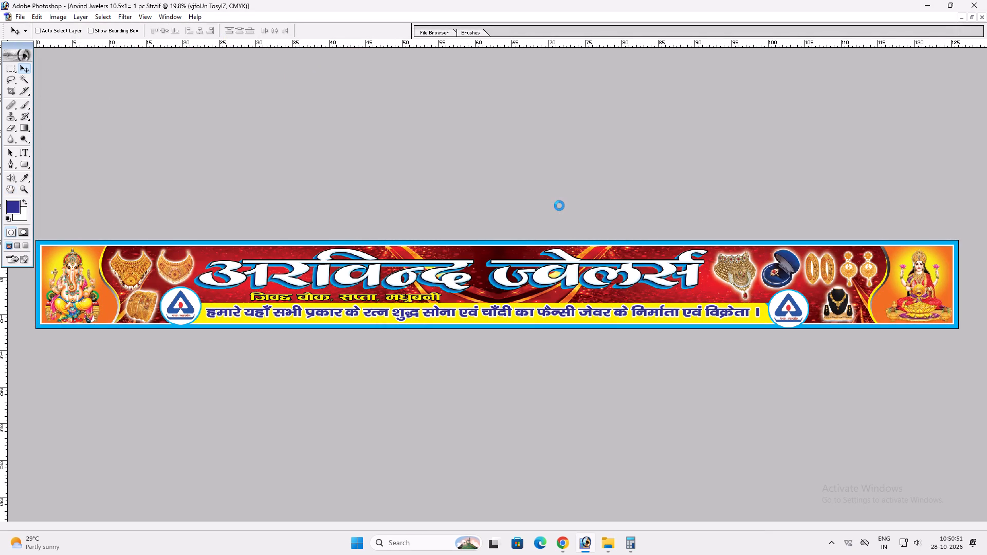
key(ctrl+w)
Copy the saved "Arvind Jwelers 10.5x1= 1 pc Str" JPEG file from the 28.10.2026 folder.
ctrl+double_click(559, 206)
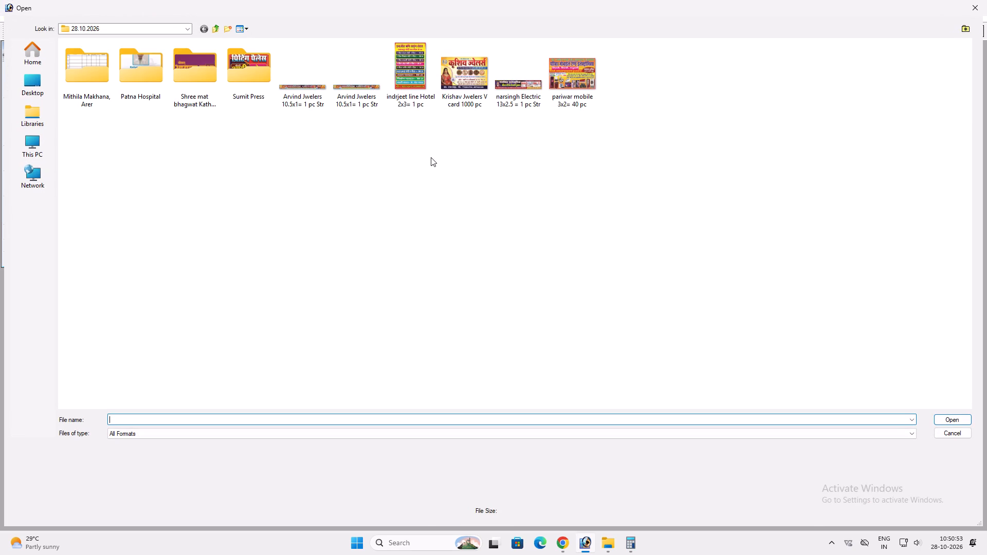
click(325, 91)
key(ctrl+c)
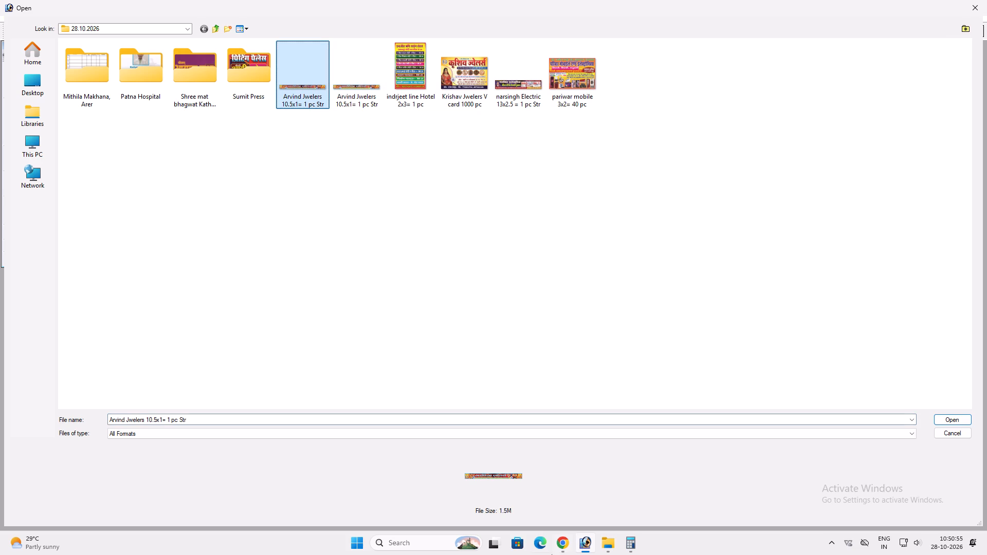